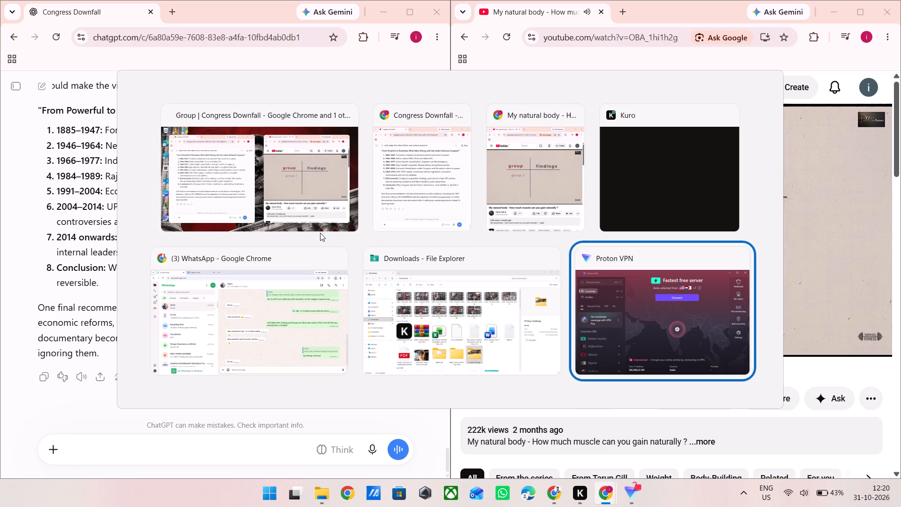
Switch to Proton VPN, connect to the fastest free server, and return to the Downloads folder in File Explorer.
{"action": "scroll", "coordinate": [543, 188], "scroll_direction": "up", "scroll_amount": 5}
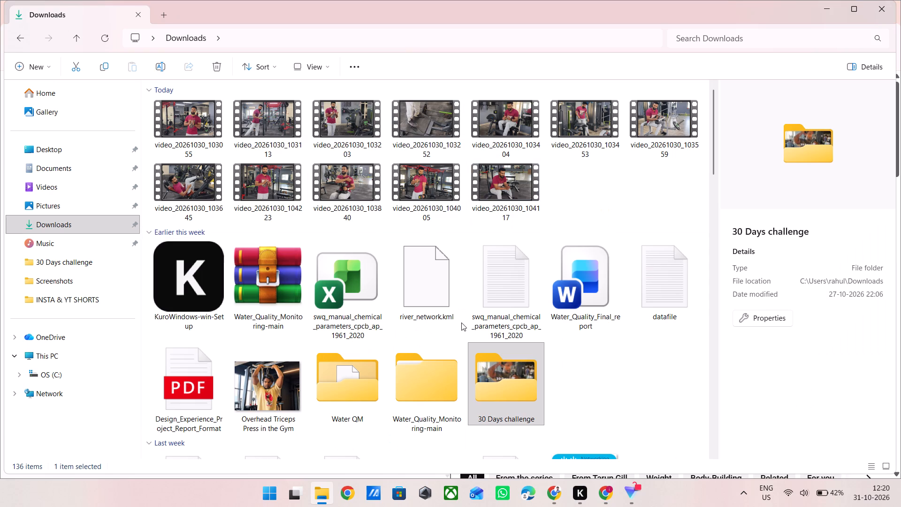
{"action": "left_click", "coordinate": [641, 495]}
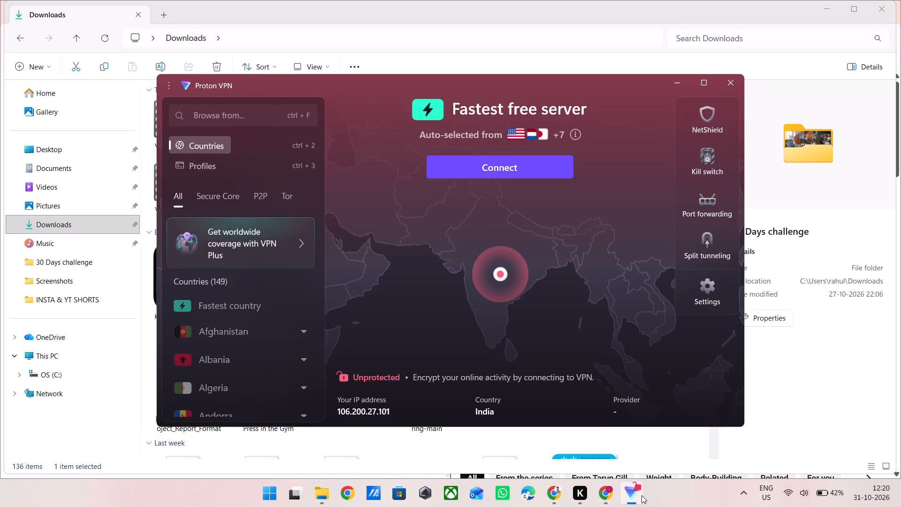
{"action": "left_click", "coordinate": [504, 161]}
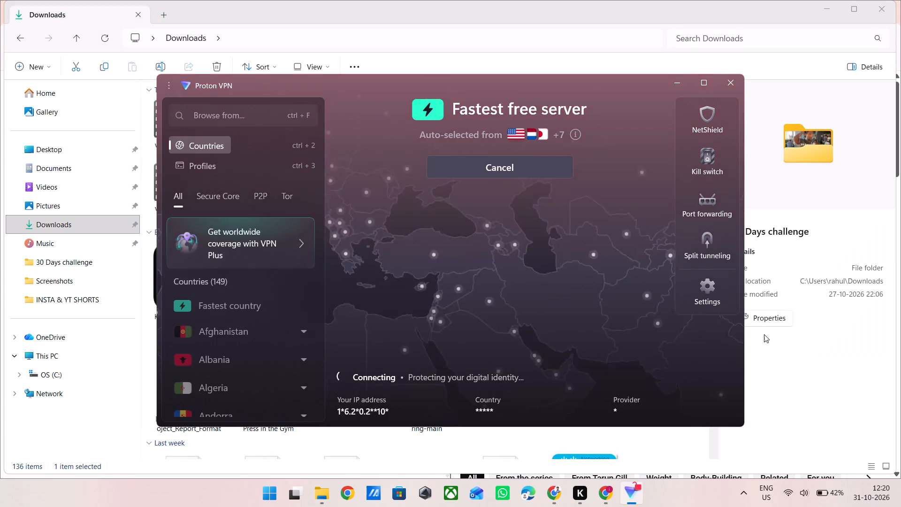
{"action": "left_click", "coordinate": [862, 383]}
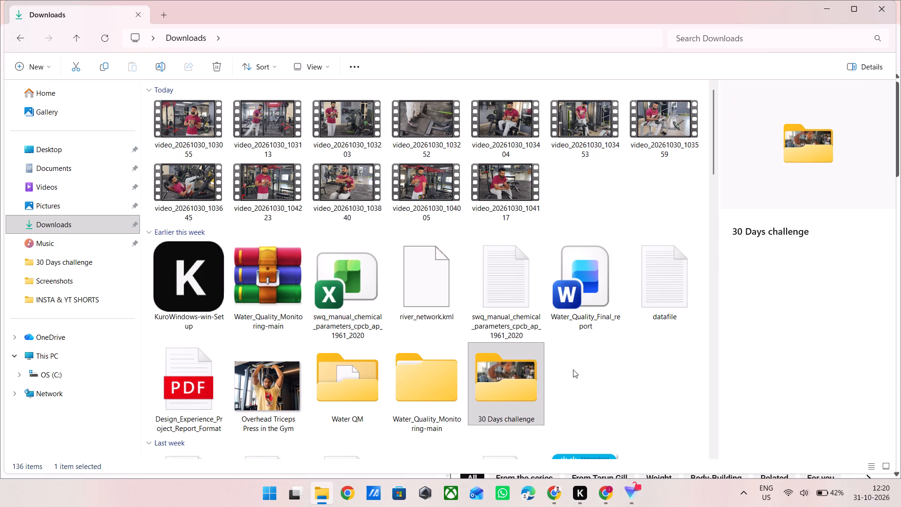
Launch the CapCut video editor from the desktop.
{"action": "double_click", "coordinate": [20, 179]}
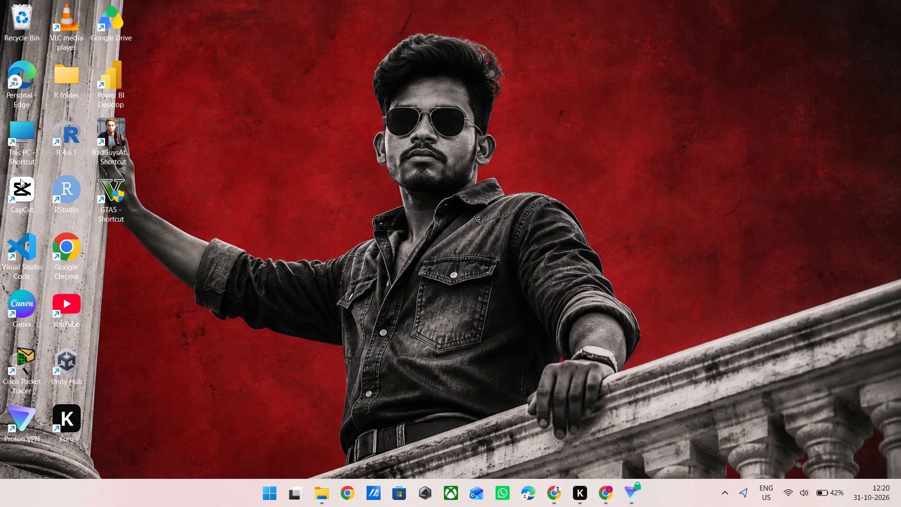
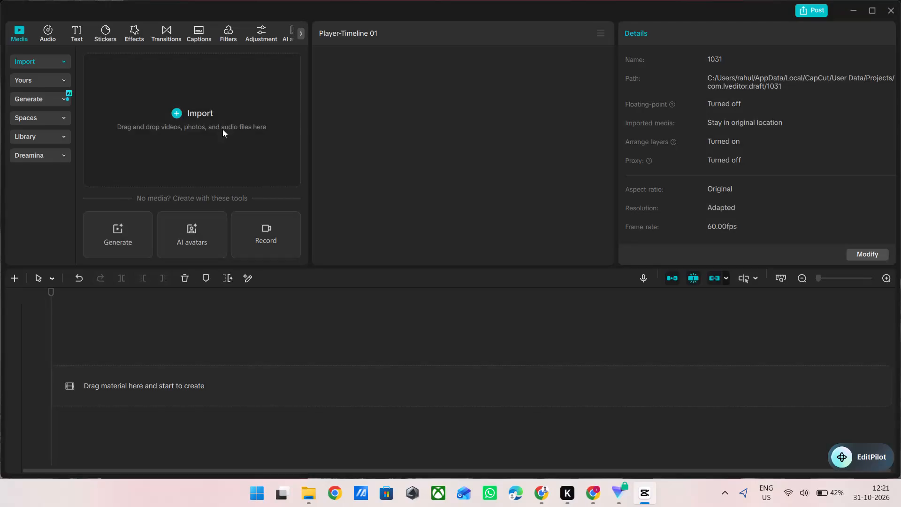
Import the twelve video_20261030 gym clips from the Downloads folder into the project media.
{"action": "left_click", "coordinate": [207, 132]}
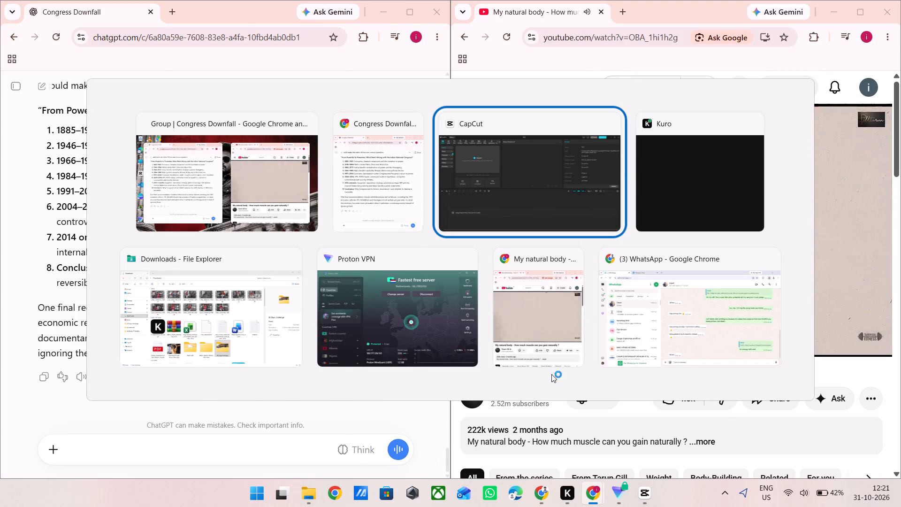
{"action": "left_click", "coordinate": [78, 213]}
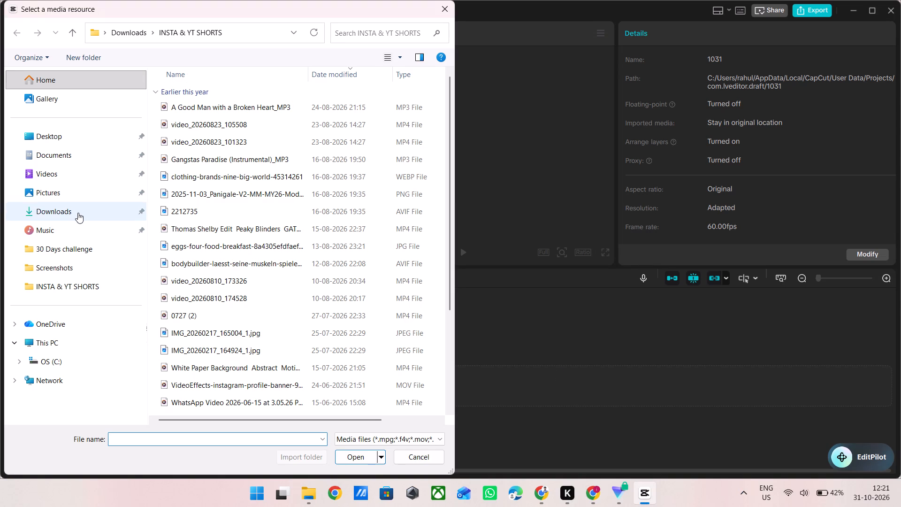
{"action": "scroll", "coordinate": [234, 148], "scroll_direction": "up", "scroll_amount": 10}
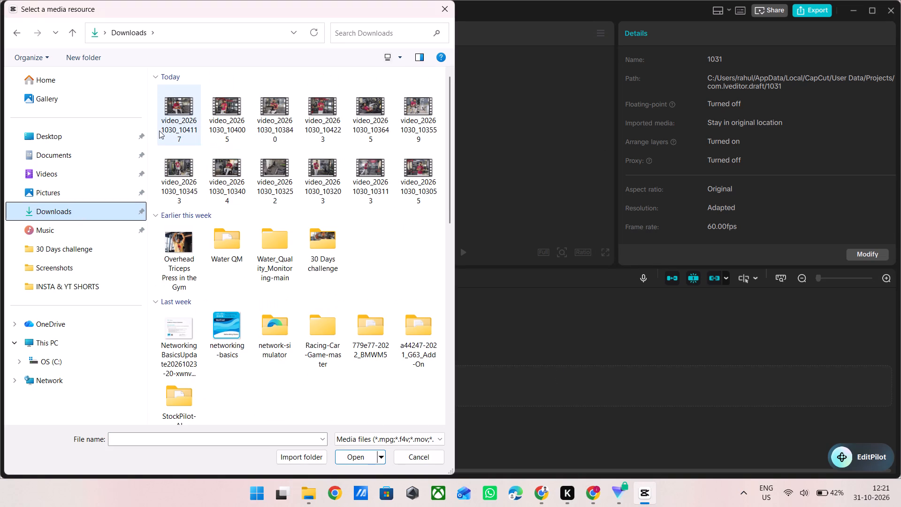
{"action": "left_click_drag", "start_coordinate": [153, 129], "coordinate": [445, 163]}
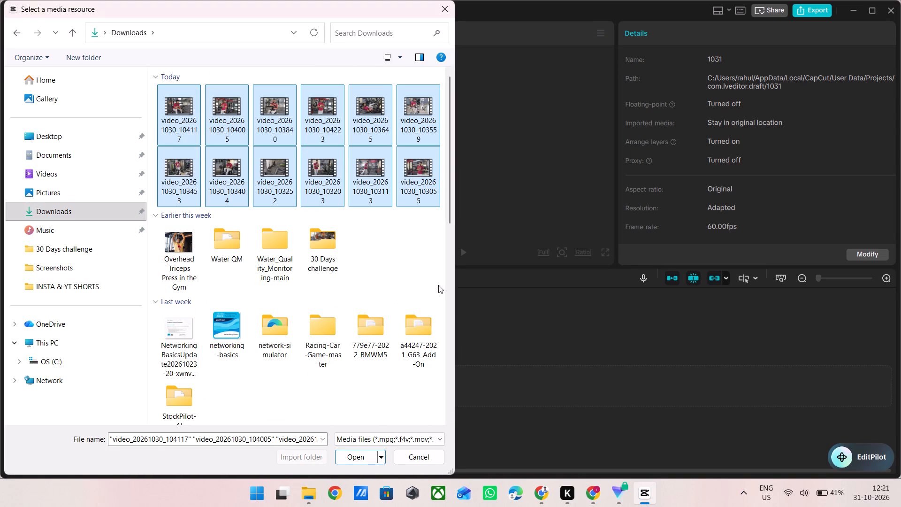
{"action": "key", "text": "Return"}
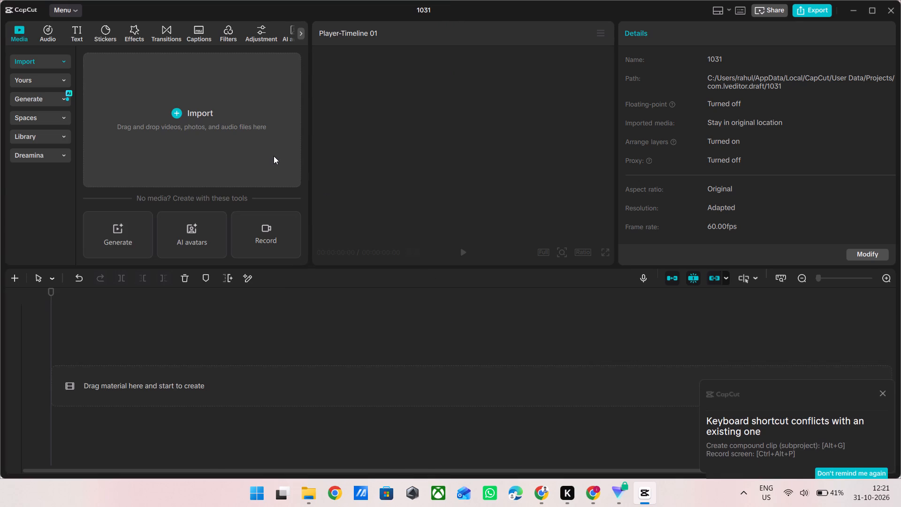
Place all the imported gym clips in sequence on the main timeline track.
{"action": "left_click", "coordinate": [146, 123]}
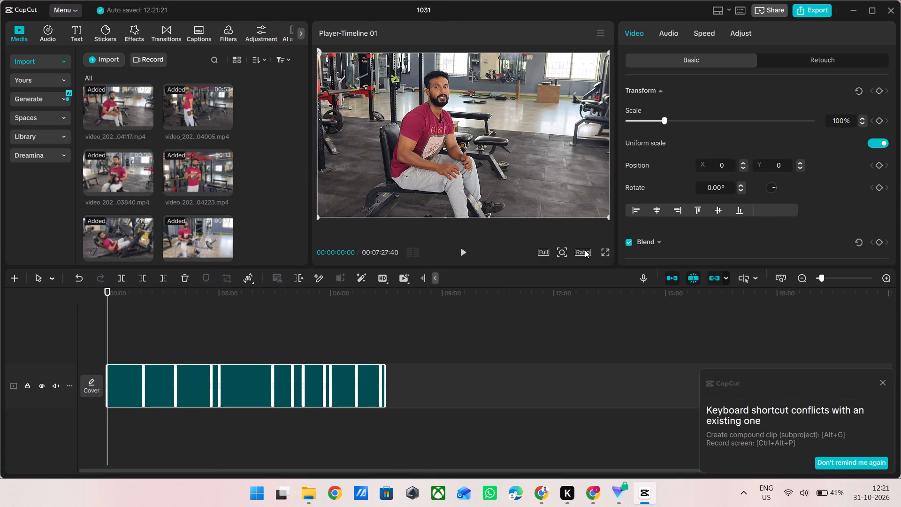
Set the project's aspect ratio to 16:9.
{"action": "left_click", "coordinate": [584, 250]}
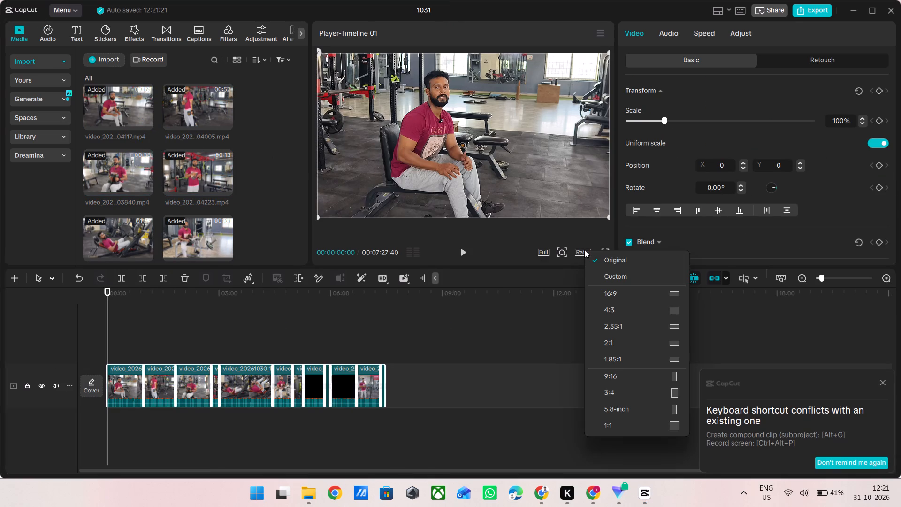
{"action": "left_click", "coordinate": [631, 299]}
Scrub through the sequence to its end and play back the opening seconds of the first clip.
{"action": "left_click", "coordinate": [321, 344]}
{"action": "left_click_drag", "start_coordinate": [321, 344], "coordinate": [321, 344]}
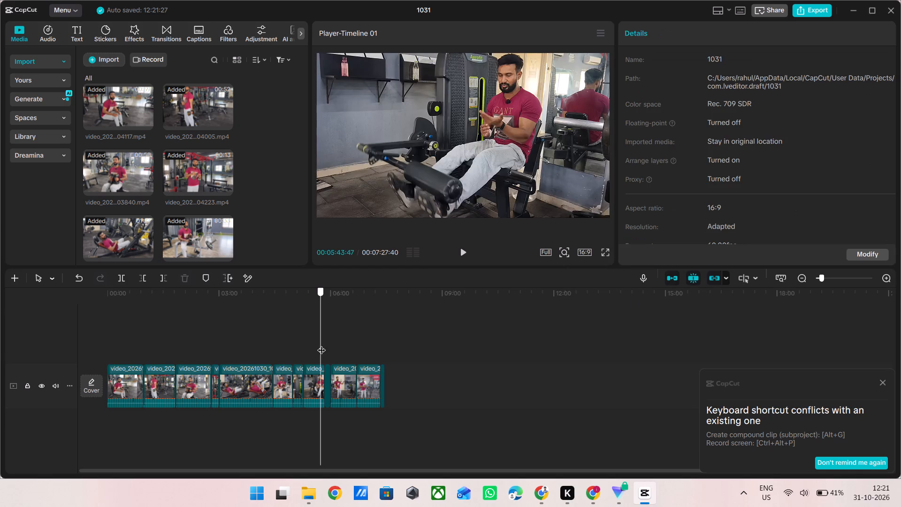
{"action": "left_click_drag", "start_coordinate": [321, 344], "coordinate": [389, 360]}
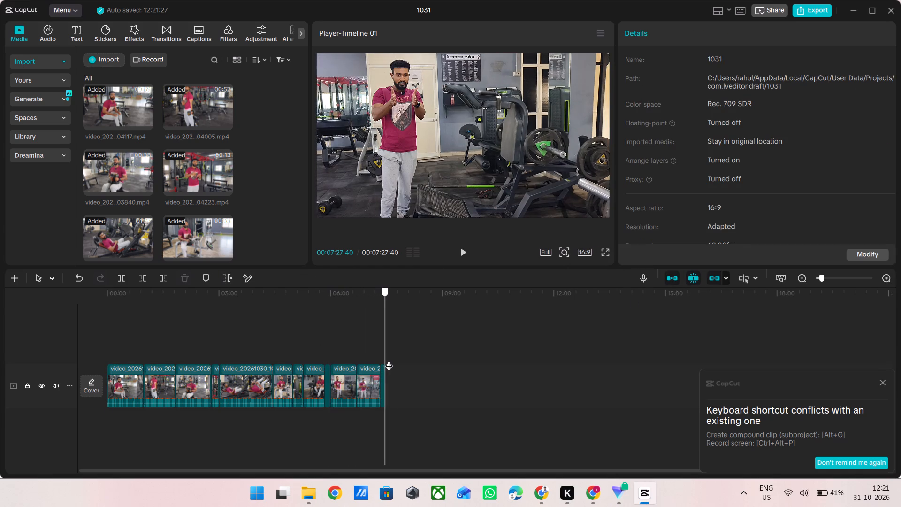
{"action": "left_click_drag", "start_coordinate": [389, 360], "coordinate": [389, 360]}
{"action": "key", "text": "space"}
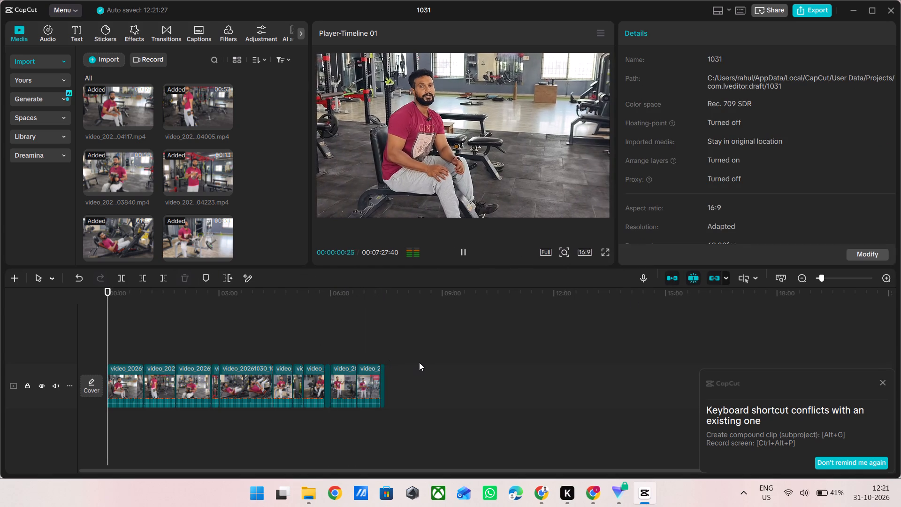
{"action": "key", "text": "space"}
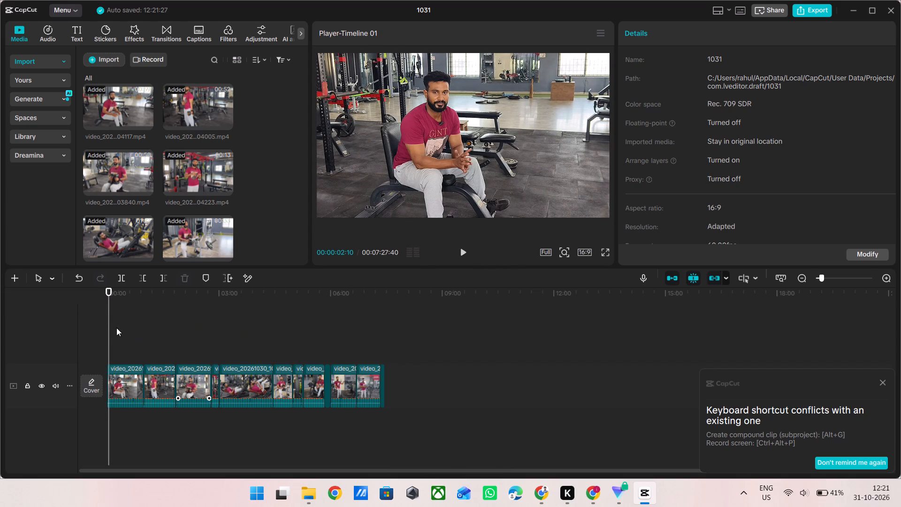
Apply Enhance voice and Normalize loudness to all the clips on the timeline.
{"action": "left_click_drag", "start_coordinate": [122, 321], "coordinate": [300, 342]}
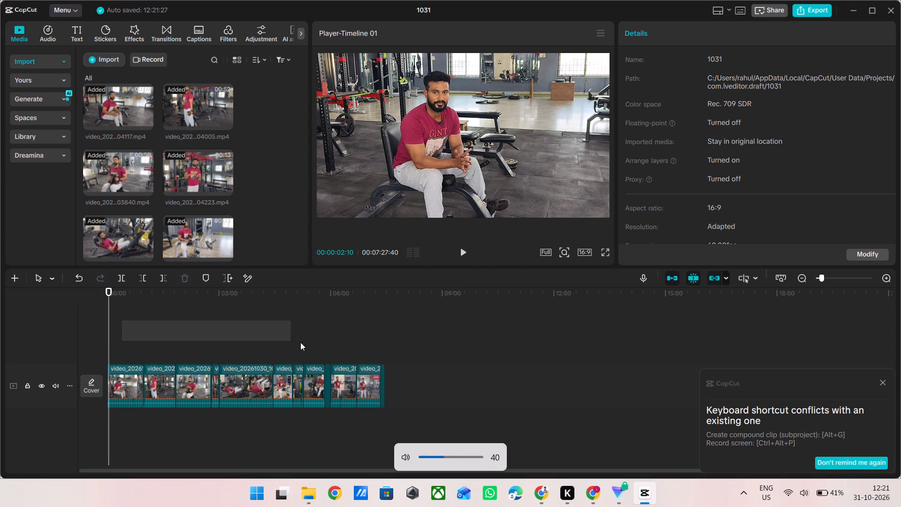
{"action": "left_click_drag", "start_coordinate": [300, 342], "coordinate": [447, 446]}
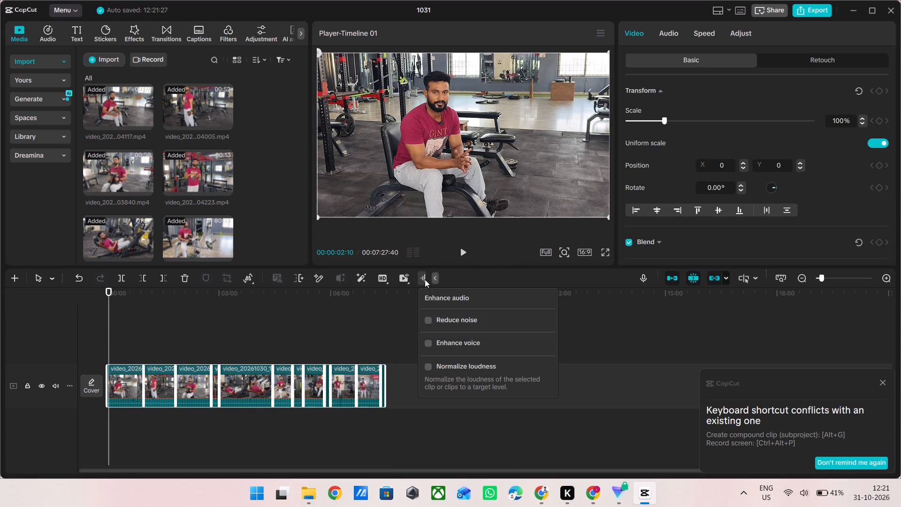
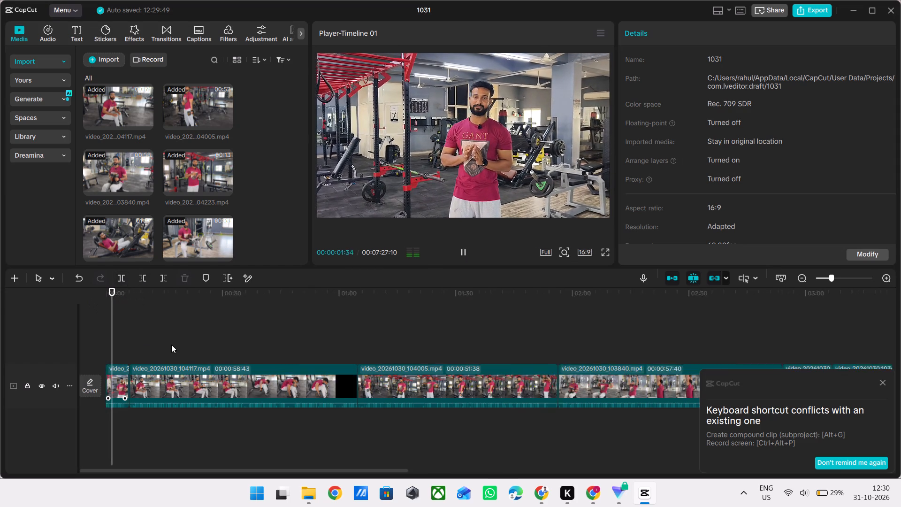
{"action": "scroll", "coordinate": [171, 345], "scroll_direction": "up", "scroll_amount": 2, "text": "ctrl"}
{"action": "left_click", "coordinate": [118, 310]}
{"action": "left_click_drag", "start_coordinate": [118, 310], "coordinate": [34, 330]}
{"action": "key", "text": "space"}
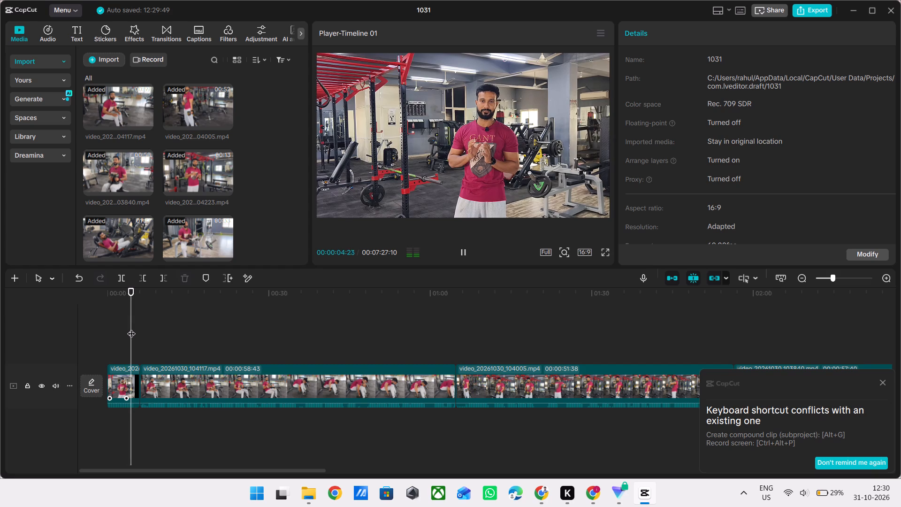
{"action": "key", "text": "space"}
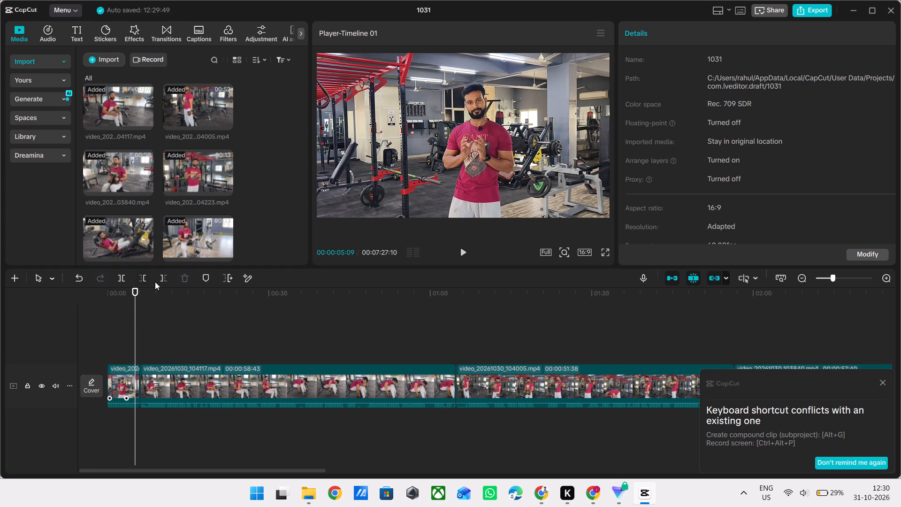
{"action": "left_click", "coordinate": [160, 281]}
Play back the starts of the clips following the opening one, up to the short clip before video_20261030_103645.mp4, to examine their order.
{"action": "key", "text": "space"}
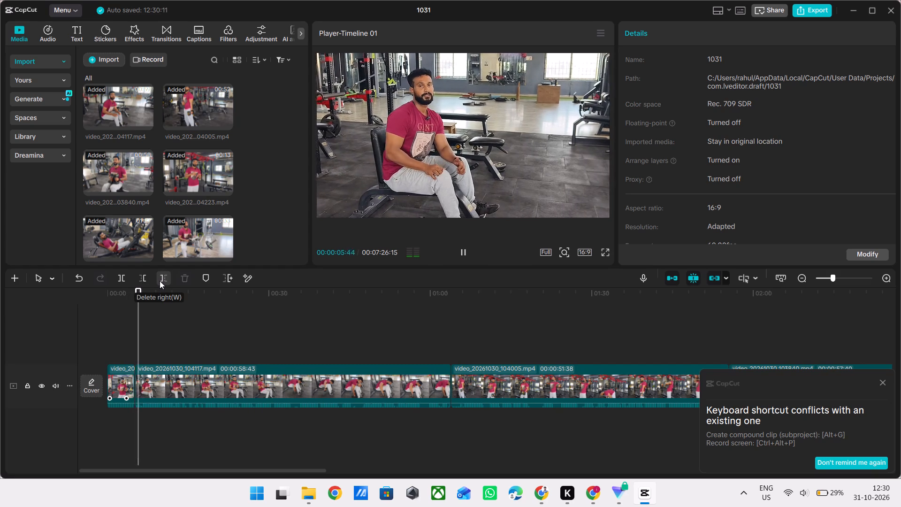
{"action": "scroll", "coordinate": [247, 388], "scroll_direction": "down", "scroll_amount": 2, "text": "ctrl"}
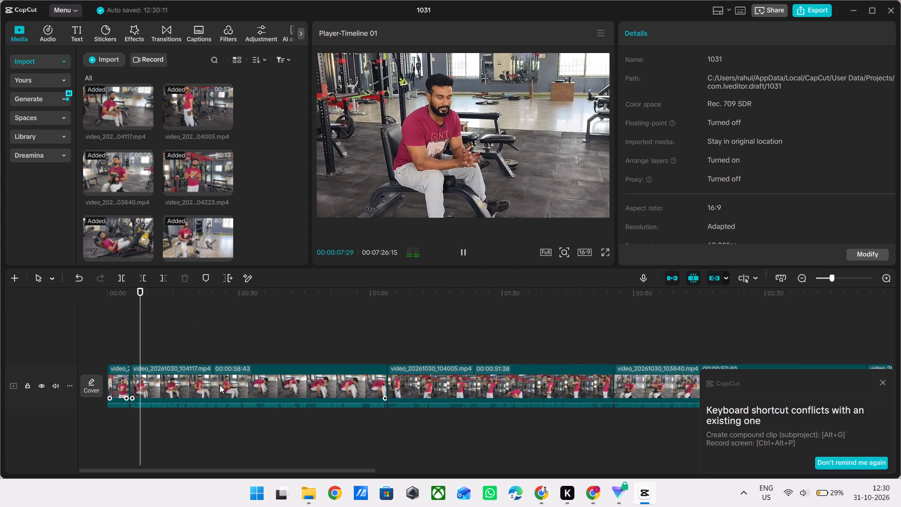
{"action": "scroll", "coordinate": [220, 385], "scroll_direction": "down", "scroll_amount": 4, "text": "ctrl"}
{"action": "left_click", "coordinate": [279, 327]}
{"action": "key", "text": "space"}
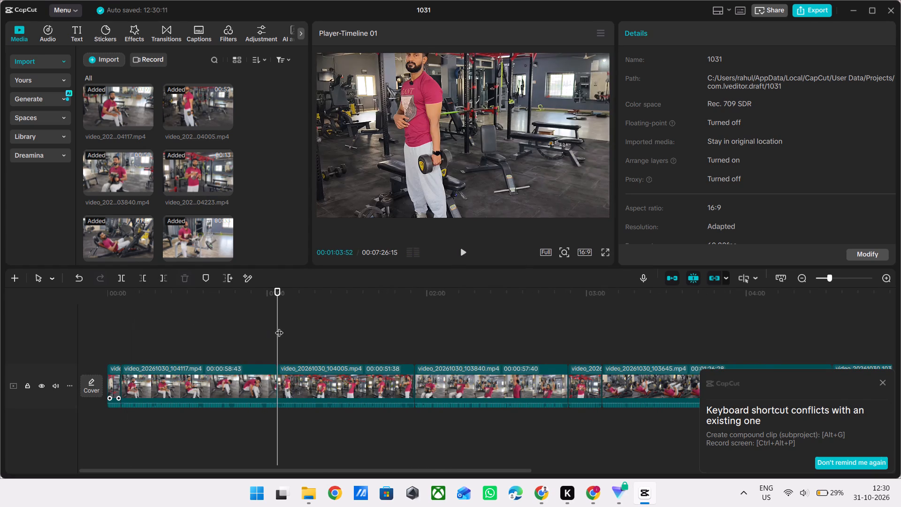
{"action": "double_click", "coordinate": [415, 303]}
{"action": "key", "text": "space"}
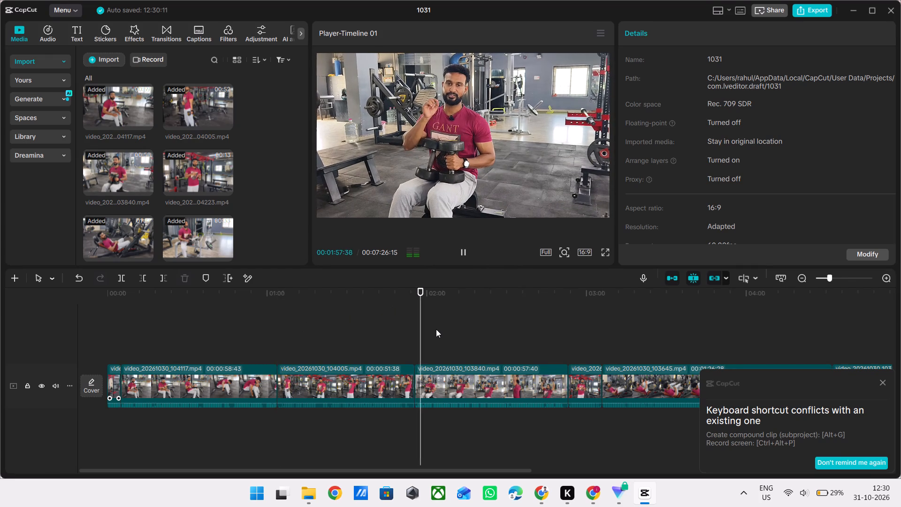
{"action": "scroll", "coordinate": [436, 329], "scroll_direction": "down", "scroll_amount": 5, "text": "ctrl"}
{"action": "scroll", "coordinate": [436, 329], "scroll_direction": "left", "scroll_amount": 1}
{"action": "left_click", "coordinate": [331, 300]}
{"action": "left_click_drag", "start_coordinate": [331, 300], "coordinate": [333, 300]}
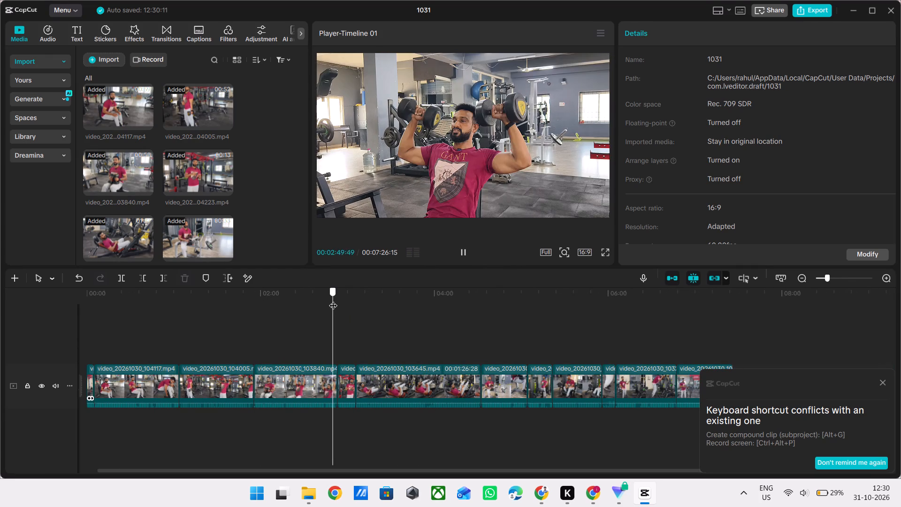
{"action": "left_click_drag", "start_coordinate": [333, 300], "coordinate": [336, 298]}
{"action": "key", "text": "space"}
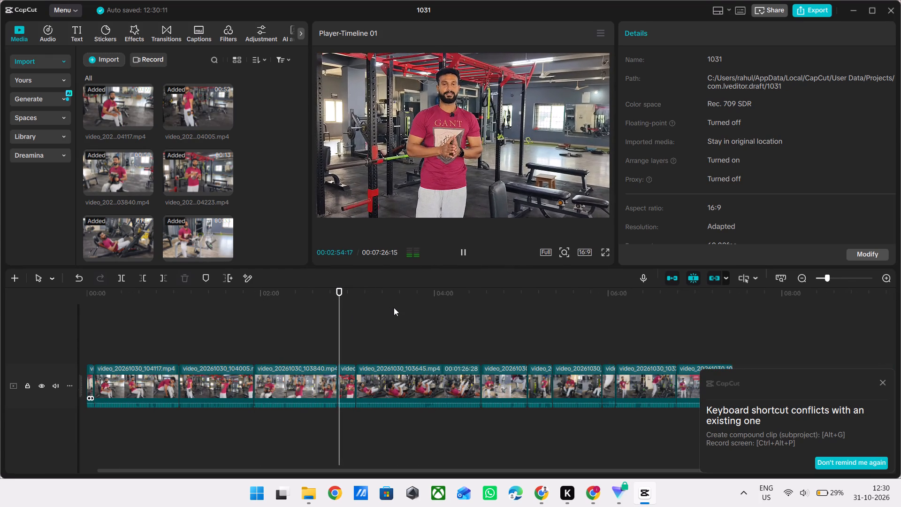
Replay the short clip between video_20261030_103840.mp4 and video_20261030_103645.mp4, and move it to the end of the sequence.
{"action": "scroll", "coordinate": [394, 307], "scroll_direction": "up", "scroll_amount": 5, "text": "ctrl"}
{"action": "left_click", "coordinate": [368, 292]}
{"action": "left_click_drag", "start_coordinate": [368, 292], "coordinate": [335, 295]}
{"action": "key", "text": "space"}
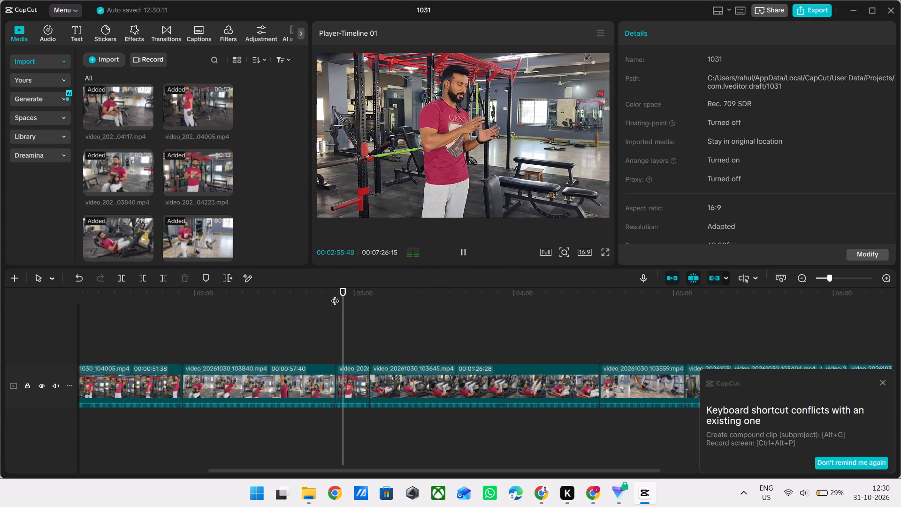
{"action": "scroll", "coordinate": [403, 346], "scroll_direction": "down", "scroll_amount": 2, "text": "ctrl"}
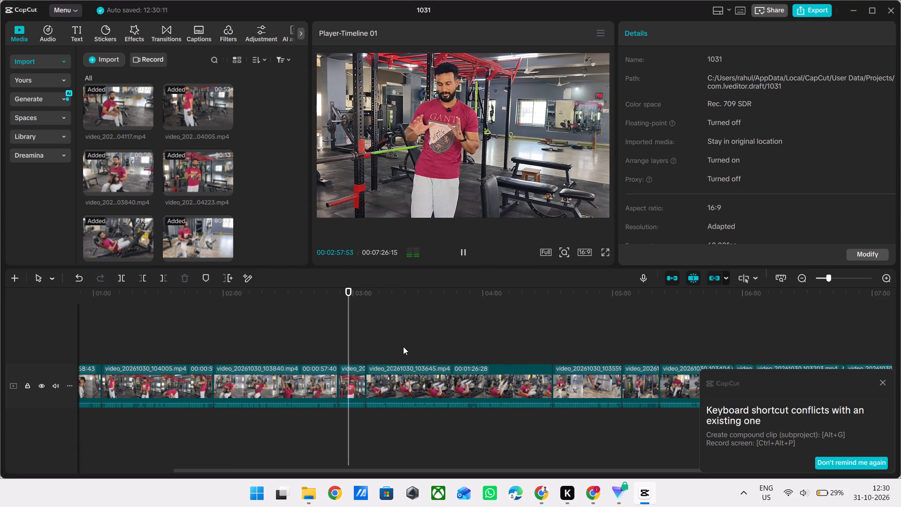
{"action": "left_click", "coordinate": [344, 388]}
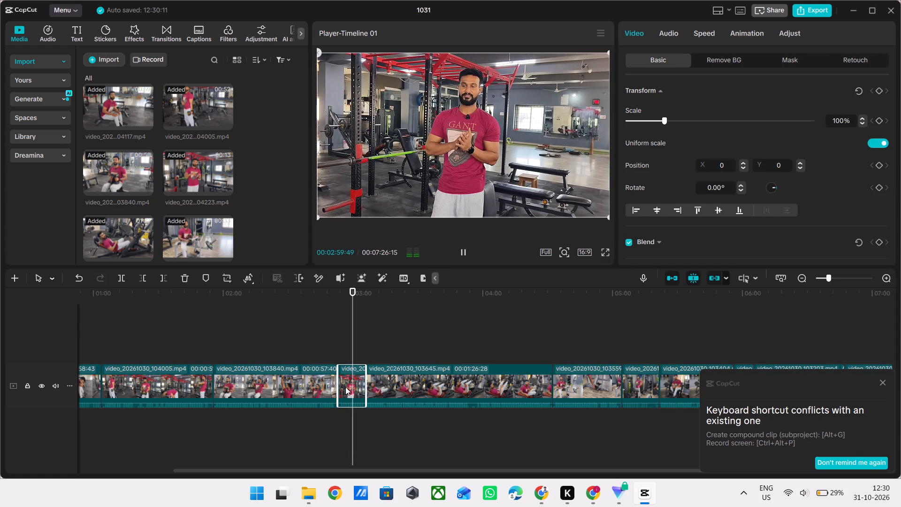
{"action": "left_click_drag", "start_coordinate": [345, 387], "coordinate": [900, 367]}
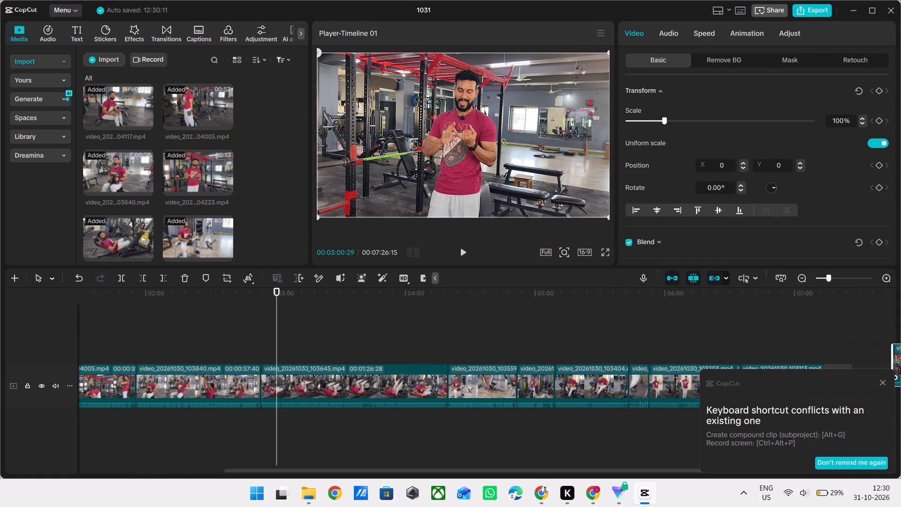
{"action": "left_click_drag", "start_coordinate": [900, 367], "coordinate": [675, 385]}
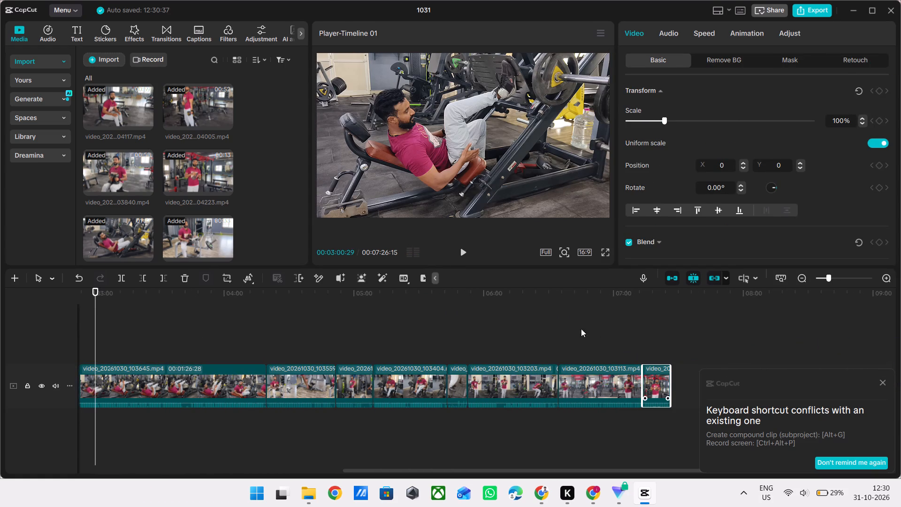
Preview the start of video_20261030_103113.mp4 and move that clip directly after the opening clip, before video_20261030_104117.mp4.
{"action": "left_click", "coordinate": [543, 310]}
{"action": "left_click_drag", "start_coordinate": [543, 310], "coordinate": [558, 315]}
{"action": "key", "text": "space"}
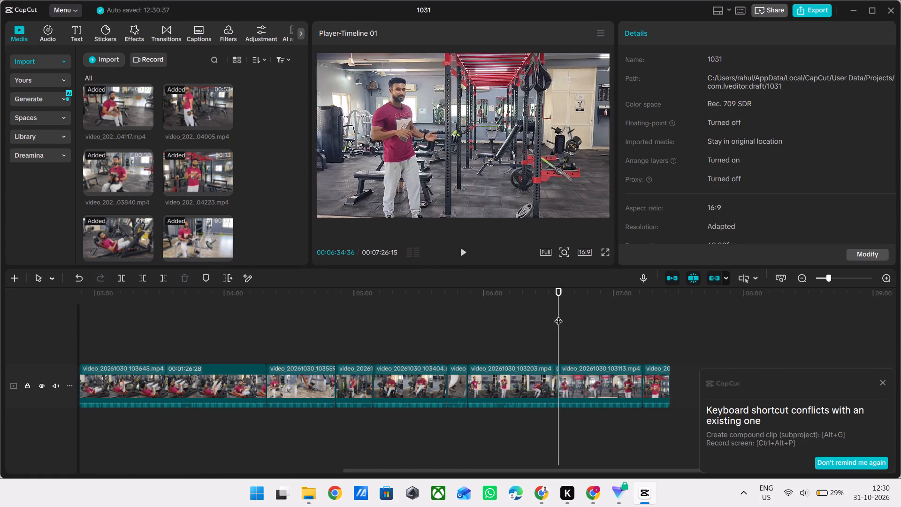
{"action": "scroll", "coordinate": [571, 340], "scroll_direction": "down", "scroll_amount": 8, "text": "ctrl"}
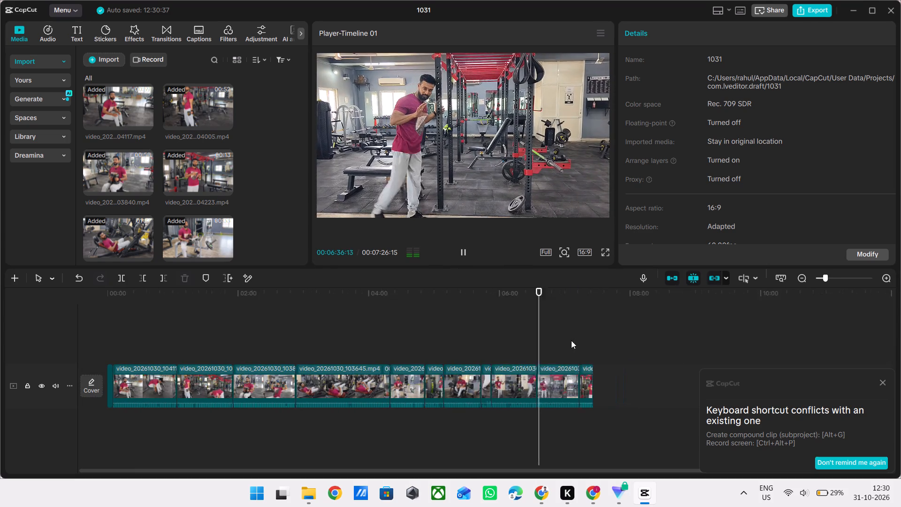
{"action": "scroll", "coordinate": [571, 340], "scroll_direction": "down", "scroll_amount": 2, "text": "ctrl"}
{"action": "left_click", "coordinate": [465, 379]}
{"action": "left_click_drag", "start_coordinate": [465, 379], "coordinate": [461, 385]}
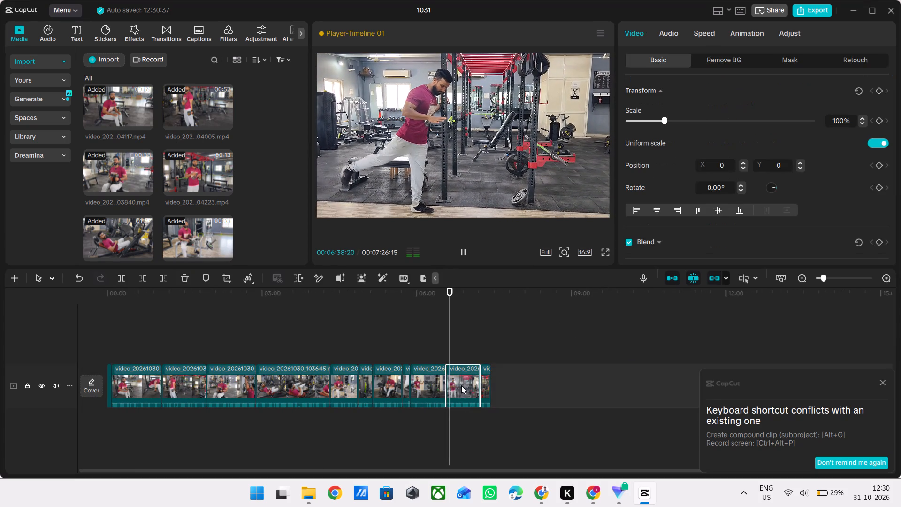
{"action": "left_click_drag", "start_coordinate": [461, 385], "coordinate": [129, 393]}
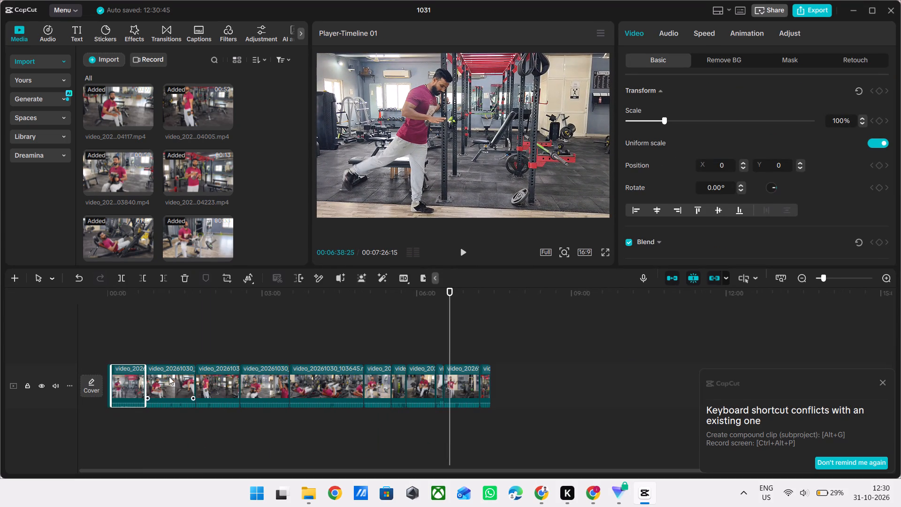
Preview the start of video_20261030_103203.mp4 and move that clip directly after video_20261030_103113.mp4, before video_20261030_104117.mp4.
{"action": "left_click", "coordinate": [415, 326]}
{"action": "left_click_drag", "start_coordinate": [415, 326], "coordinate": [449, 328]}
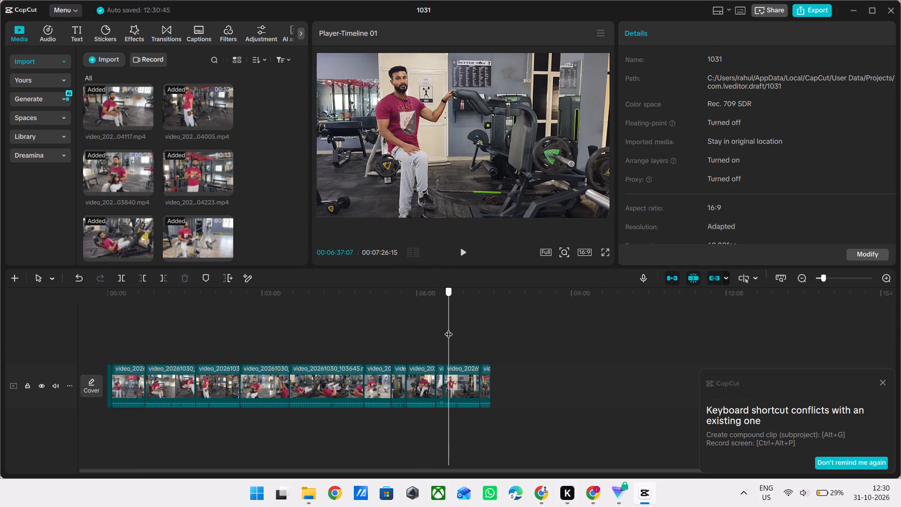
{"action": "left_click_drag", "start_coordinate": [449, 328], "coordinate": [449, 328]}
{"action": "left_click", "coordinate": [449, 328]}
{"action": "key", "text": "space"}
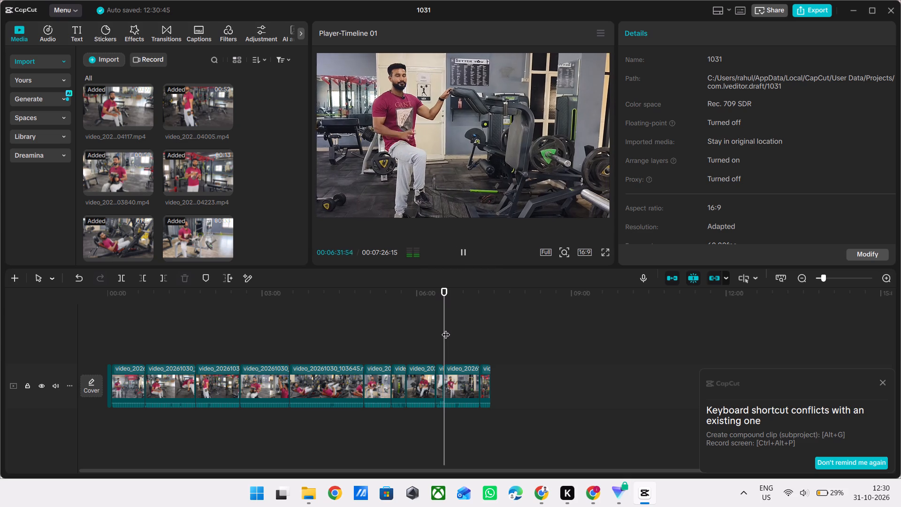
{"action": "left_click", "coordinate": [461, 387]}
{"action": "left_click_drag", "start_coordinate": [461, 387], "coordinate": [252, 371]}
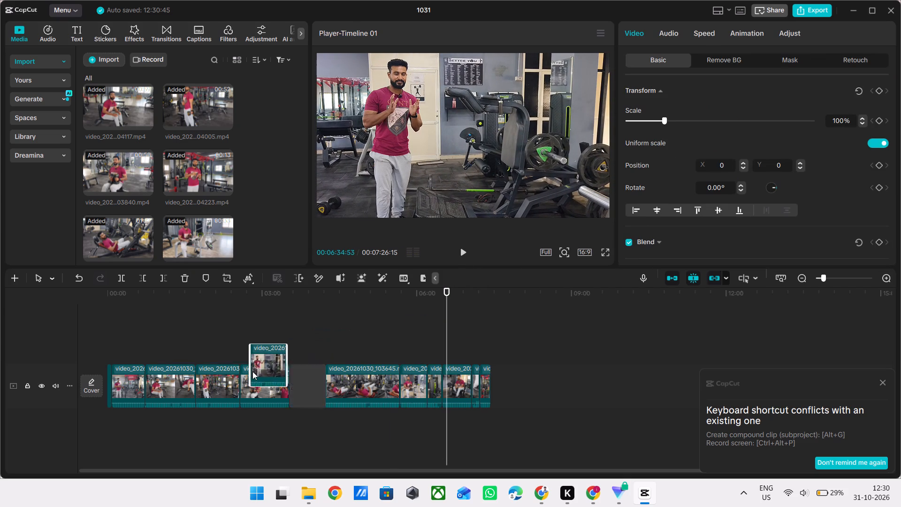
{"action": "left_click_drag", "start_coordinate": [252, 371], "coordinate": [134, 387]}
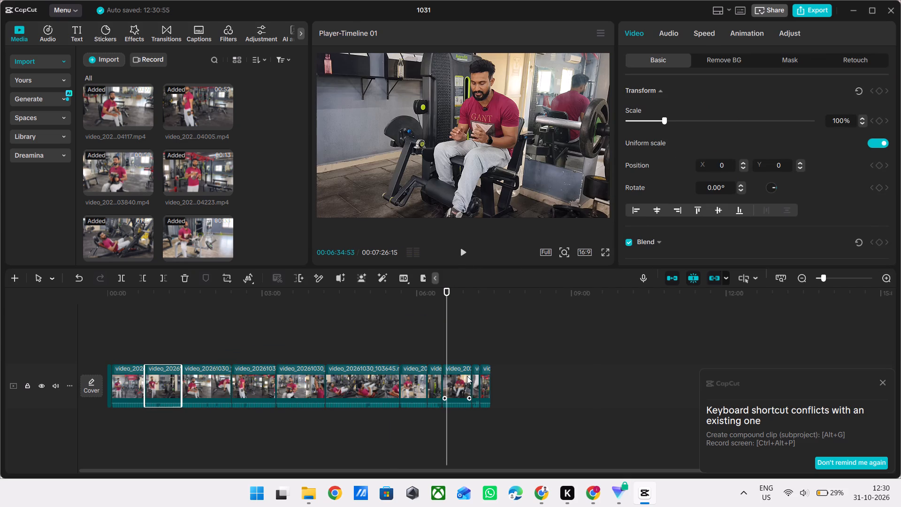
Move the short foot close-up clip, second from the end, onto an overlay track above the start of video_20261030_103203.mp4.
{"action": "scroll", "coordinate": [467, 376], "scroll_direction": "right", "scroll_amount": 1}
{"action": "scroll", "coordinate": [467, 376], "scroll_direction": "up", "scroll_amount": 1, "text": "ctrl"}
{"action": "scroll", "coordinate": [467, 376], "scroll_direction": "right", "scroll_amount": 1, "text": "ctrl"}
{"action": "scroll", "coordinate": [467, 376], "scroll_direction": "up", "scroll_amount": 1, "text": "ctrl"}
{"action": "scroll", "coordinate": [467, 376], "scroll_direction": "right", "scroll_amount": 1, "text": "ctrl"}
{"action": "scroll", "coordinate": [467, 376], "scroll_direction": "up", "scroll_amount": 1, "text": "ctrl"}
{"action": "scroll", "coordinate": [467, 376], "scroll_direction": "right", "scroll_amount": 1, "text": "ctrl"}
{"action": "left_click", "coordinate": [575, 394]}
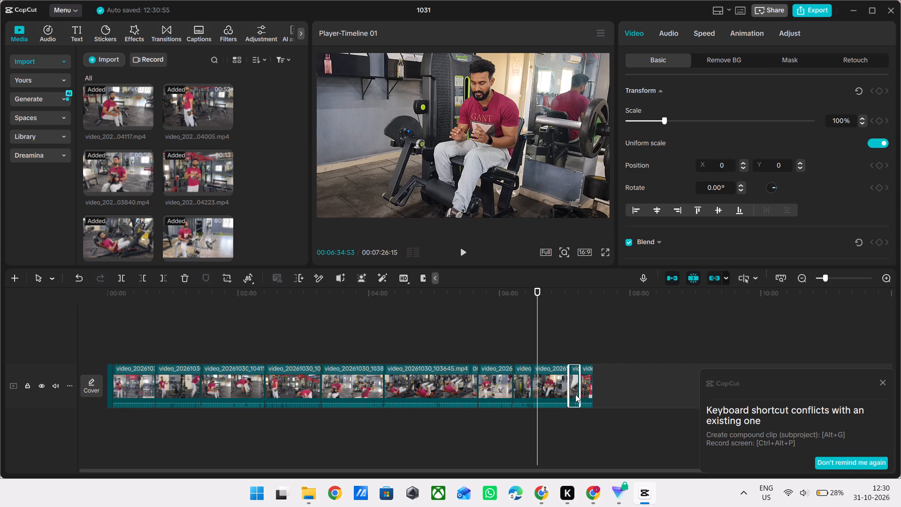
{"action": "left_click_drag", "start_coordinate": [573, 387], "coordinate": [165, 346]}
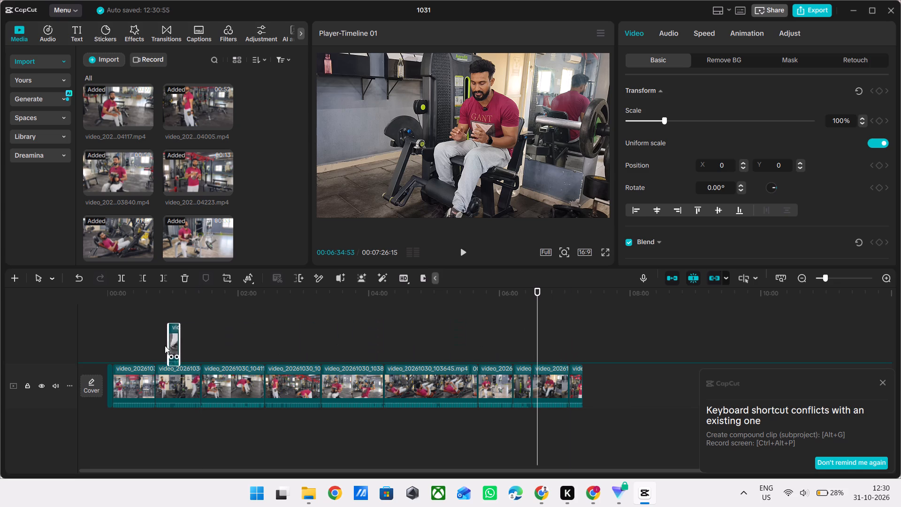
{"action": "left_click_drag", "start_coordinate": [165, 346], "coordinate": [169, 346]}
Play back the section with the foot close-up overlay and mute the overlay track.
{"action": "left_click", "coordinate": [160, 323]}
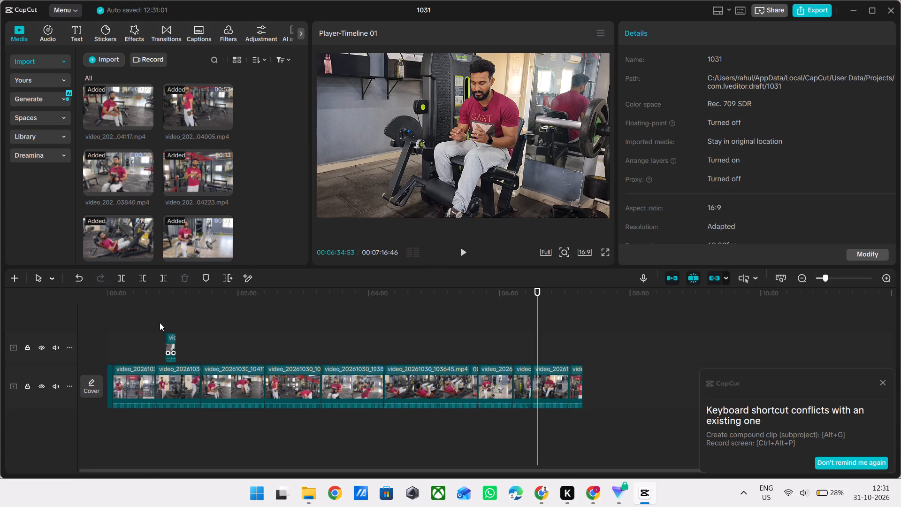
{"action": "key", "text": "space"}
{"action": "scroll", "coordinate": [263, 356], "scroll_direction": "up", "scroll_amount": 7, "text": "ctrl"}
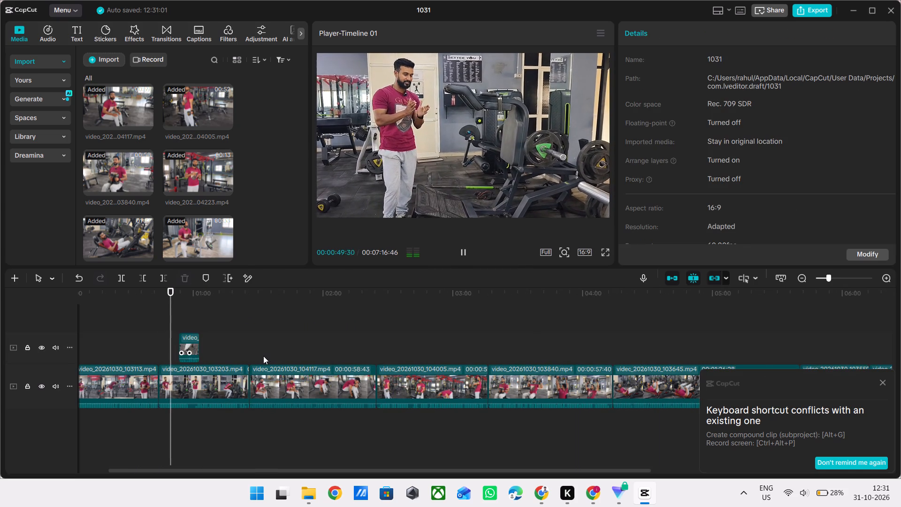
{"action": "scroll", "coordinate": [263, 356], "scroll_direction": "up", "scroll_amount": 3, "text": "ctrl"}
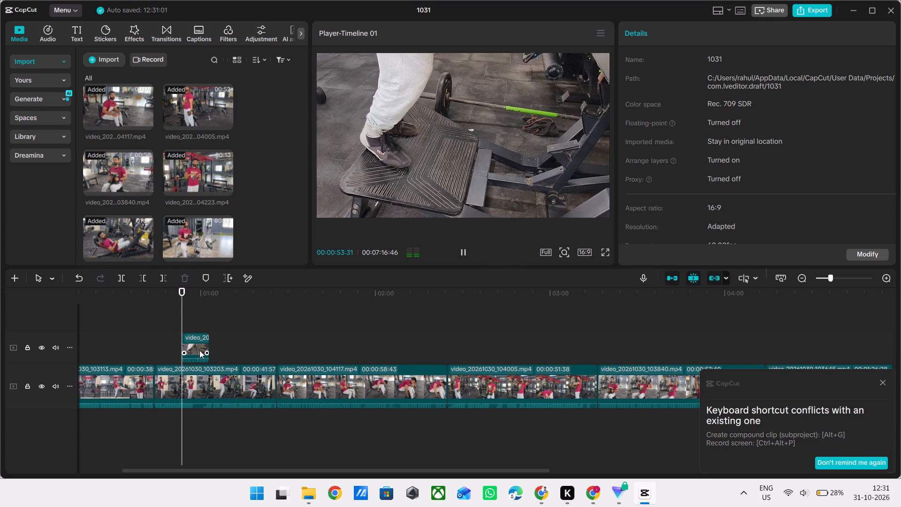
{"action": "left_click", "coordinate": [52, 351]}
Align the foot close-up overlay with the talking shot beneath it, previewing the lead-in and making it start at about 00:00:52.
{"action": "scroll", "coordinate": [212, 369], "scroll_direction": "up", "scroll_amount": 5, "text": "ctrl"}
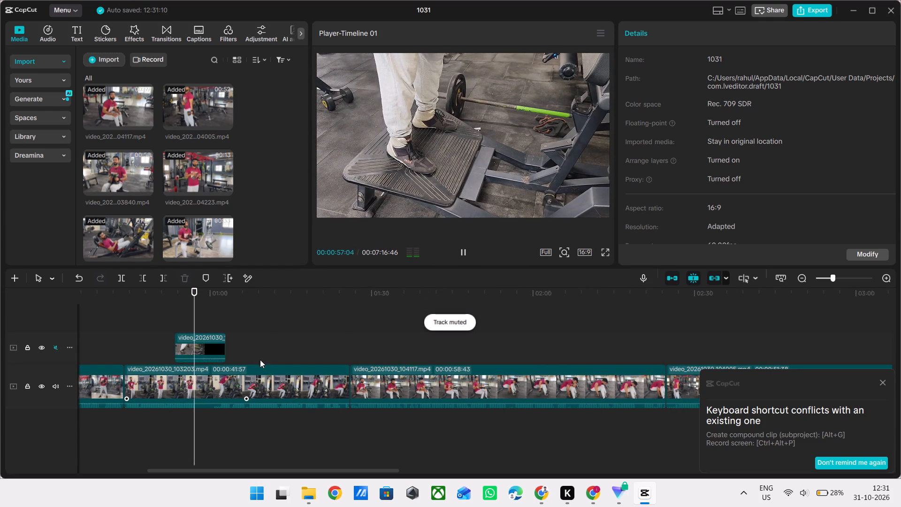
{"action": "left_click", "coordinate": [201, 345]}
{"action": "left_click_drag", "start_coordinate": [201, 345], "coordinate": [192, 345]}
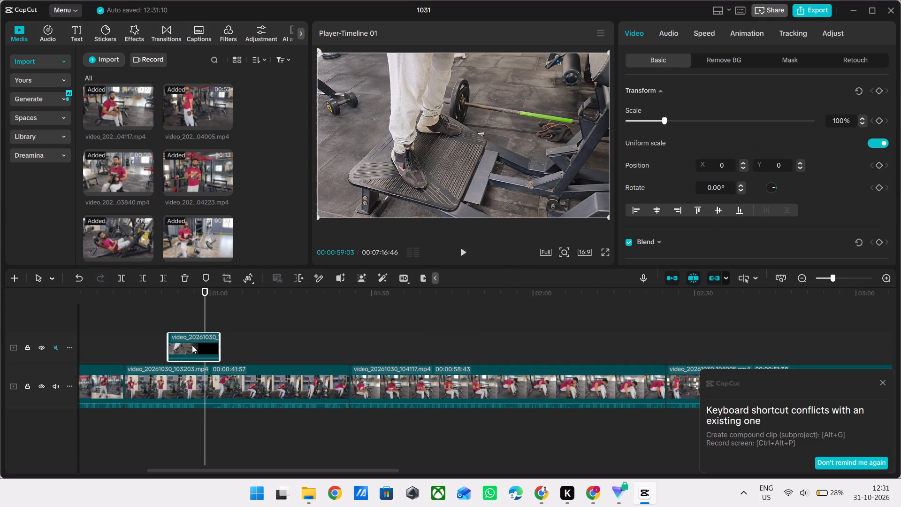
{"action": "left_click_drag", "start_coordinate": [192, 345], "coordinate": [206, 347]}
{"action": "left_click", "coordinate": [164, 338]}
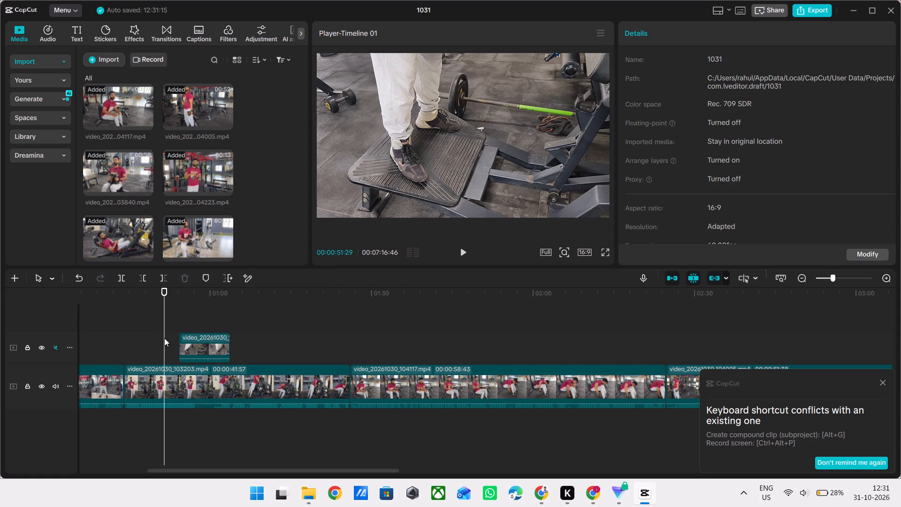
{"action": "key", "text": "space"}
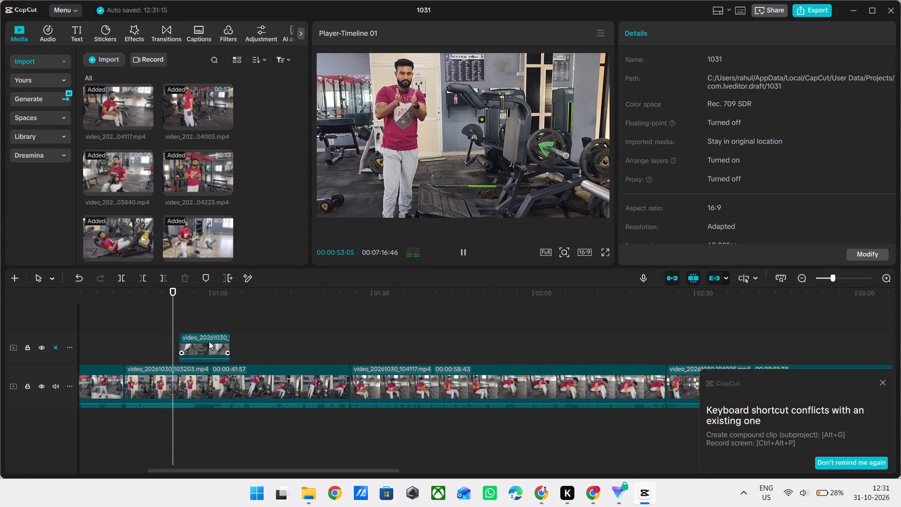
{"action": "key", "text": "space"}
{"action": "left_click", "coordinate": [209, 341]}
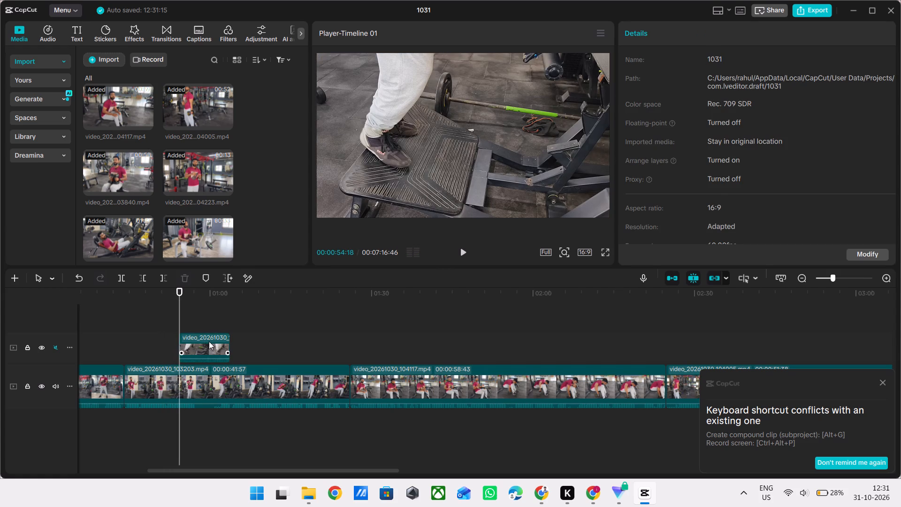
{"action": "left_click_drag", "start_coordinate": [209, 341], "coordinate": [200, 342]}
Play through the foot close-up overlay and trim away its end after 00:00:57:39.
{"action": "key", "text": "space"}
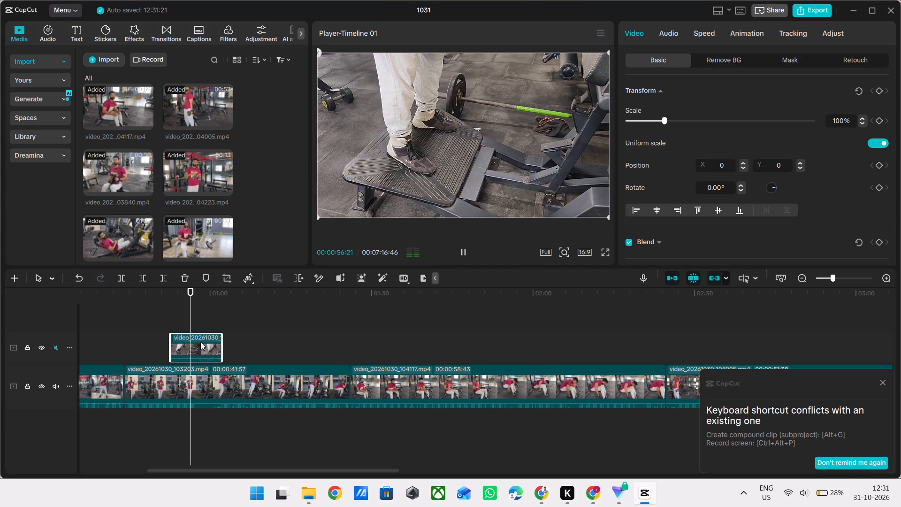
{"action": "key", "text": "space"}
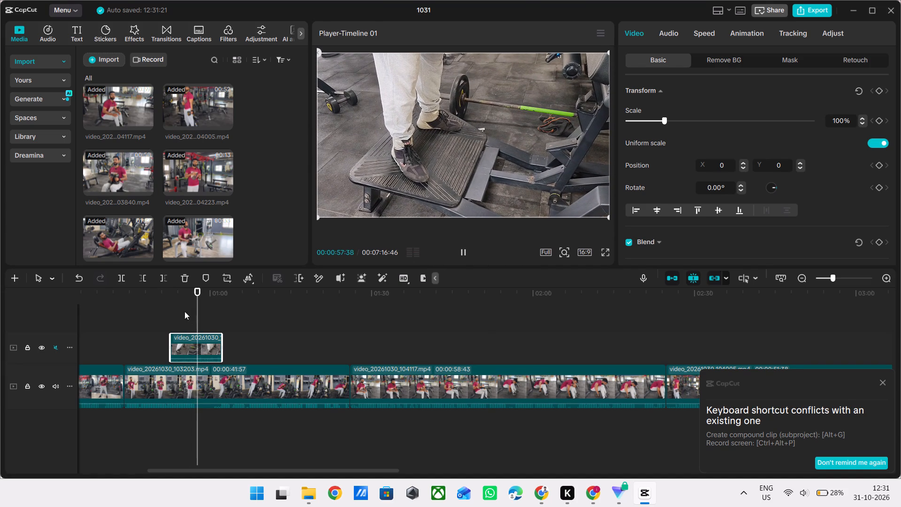
{"action": "left_click", "coordinate": [168, 280]}
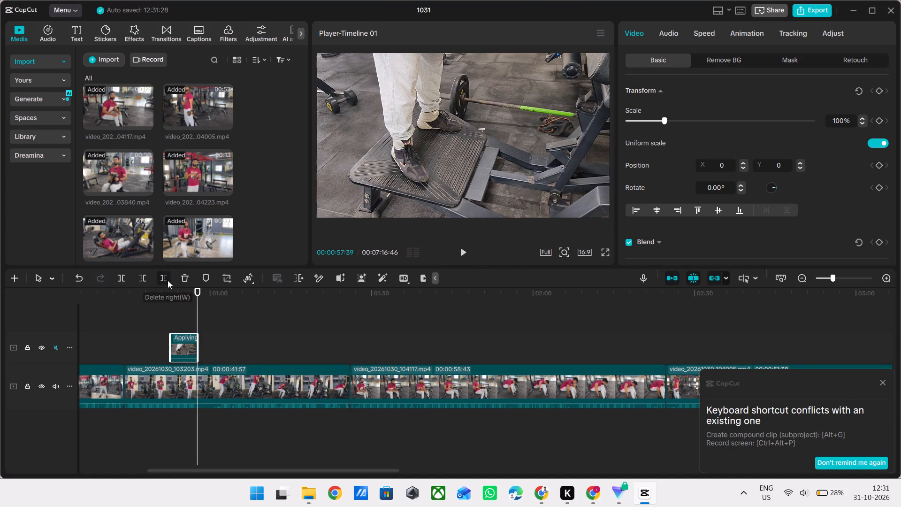
{"action": "key", "text": "space"}
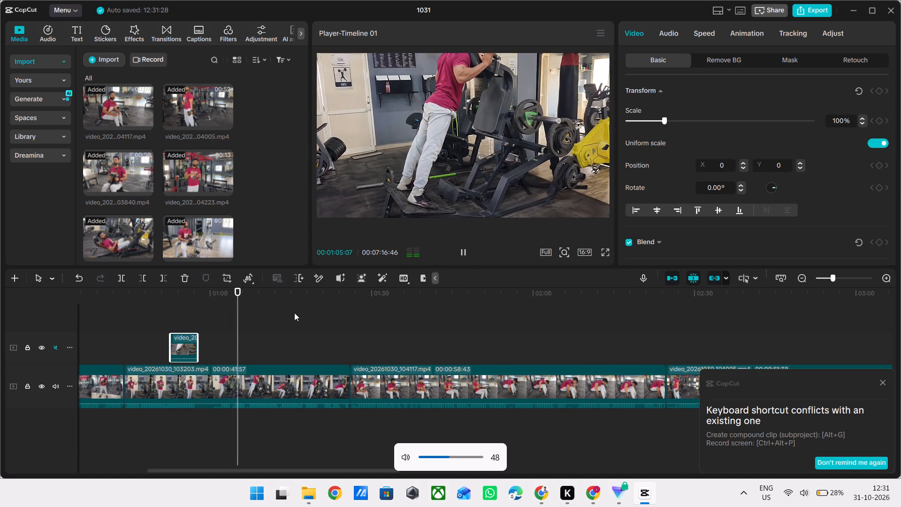
{"action": "double_click", "coordinate": [221, 331]}
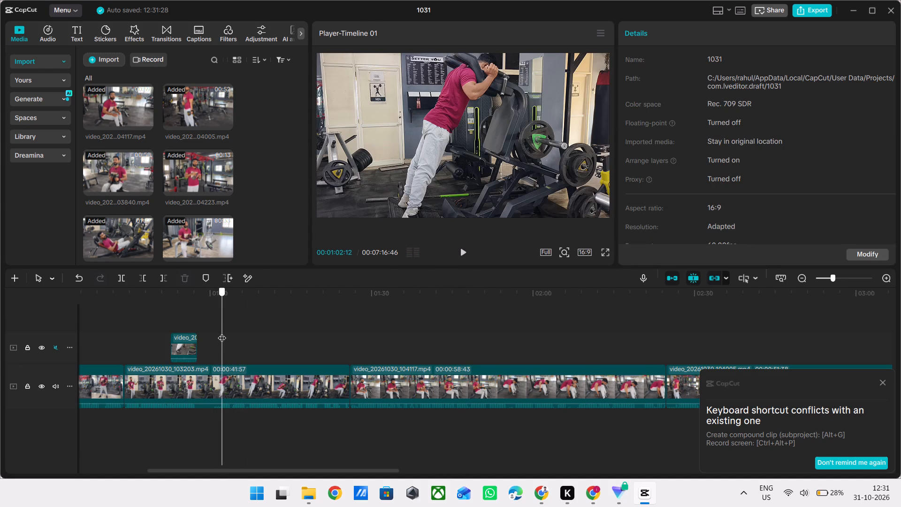
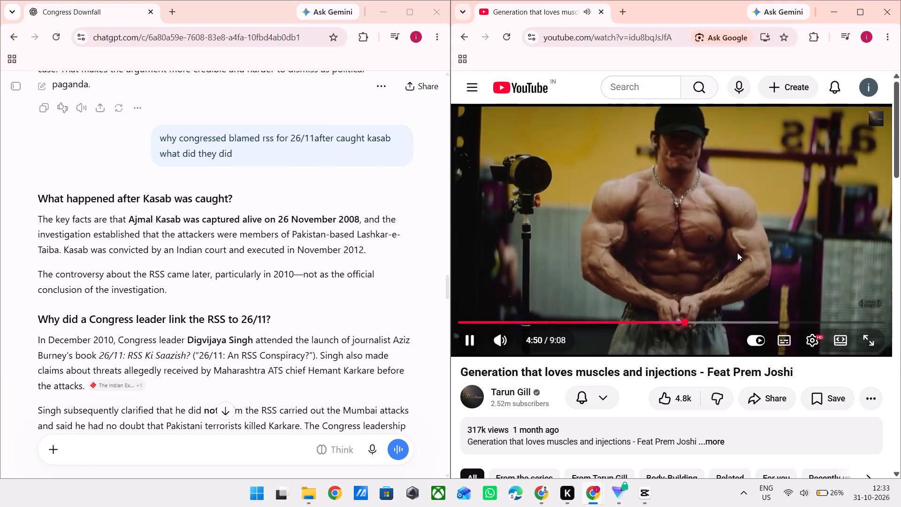
Browse the YouTube recommendations and home feed, and open the Short "Over action of that newly Married Couple".
{"action": "scroll", "coordinate": [737, 253], "scroll_direction": "down", "scroll_amount": 4}
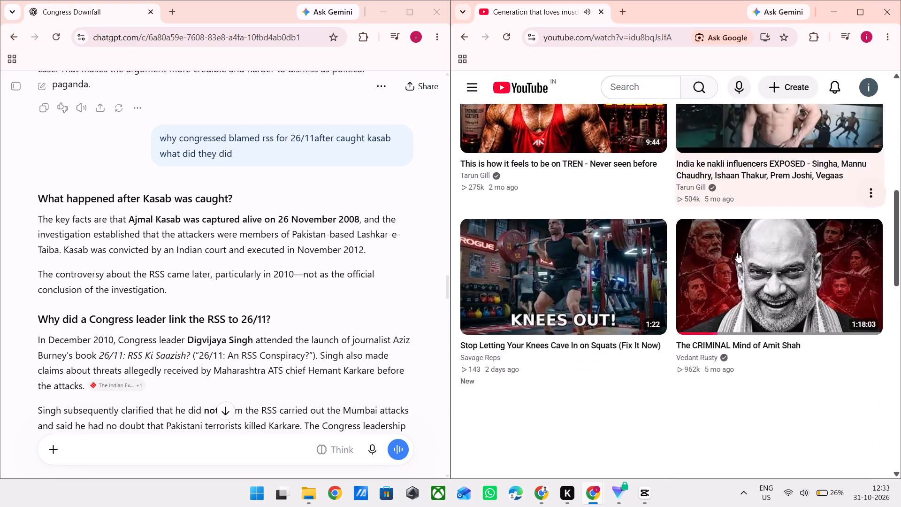
{"action": "scroll", "coordinate": [737, 253], "scroll_direction": "down", "scroll_amount": 2}
{"action": "scroll", "coordinate": [702, 250], "scroll_direction": "up", "scroll_amount": 11}
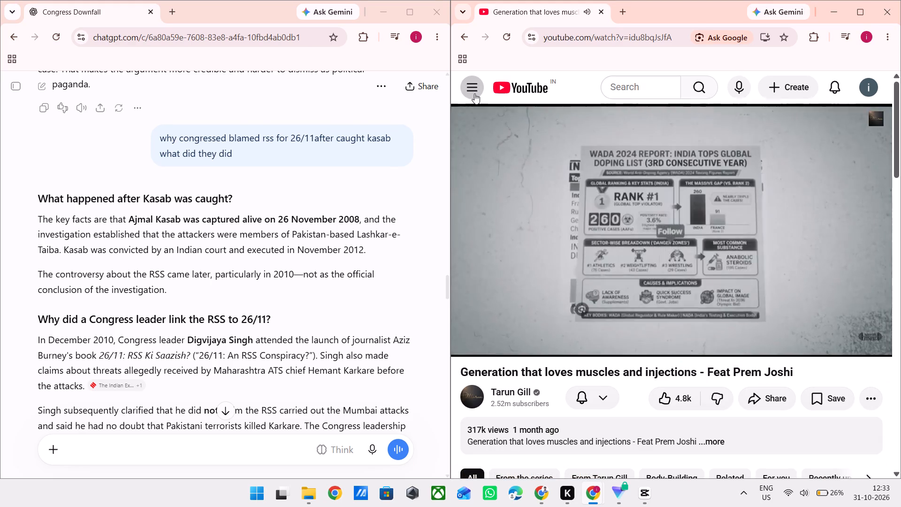
{"action": "left_click", "coordinate": [474, 93]}
{"action": "left_click", "coordinate": [507, 124]}
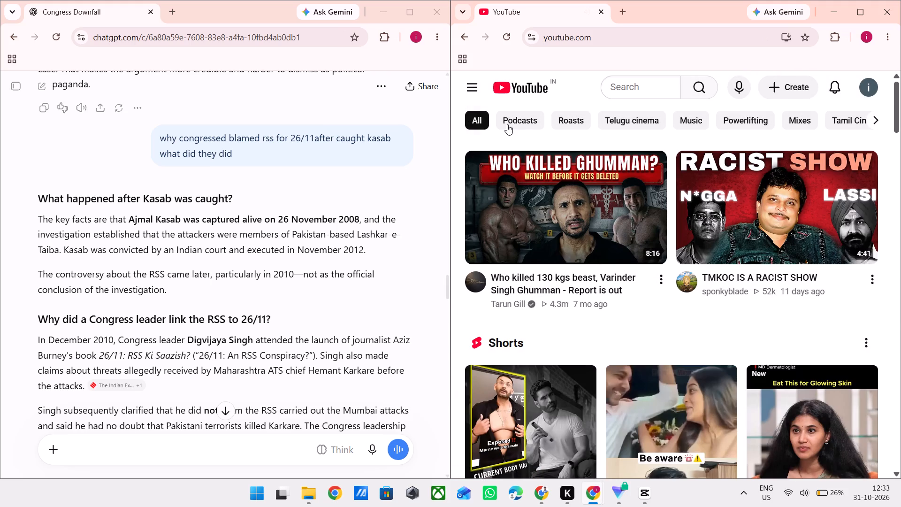
{"action": "scroll", "coordinate": [611, 231], "scroll_direction": "down", "scroll_amount": 4}
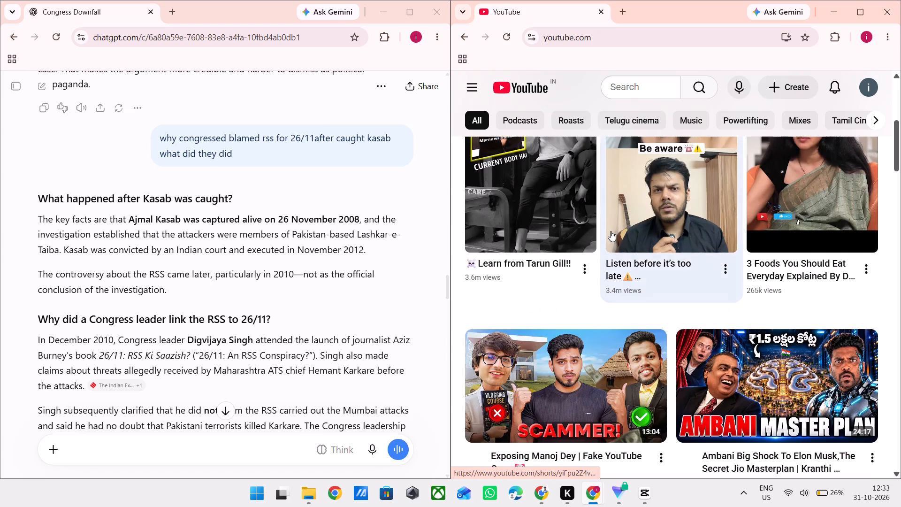
{"action": "scroll", "coordinate": [611, 231], "scroll_direction": "up", "scroll_amount": 2}
{"action": "scroll", "coordinate": [665, 277], "scroll_direction": "down", "scroll_amount": 1}
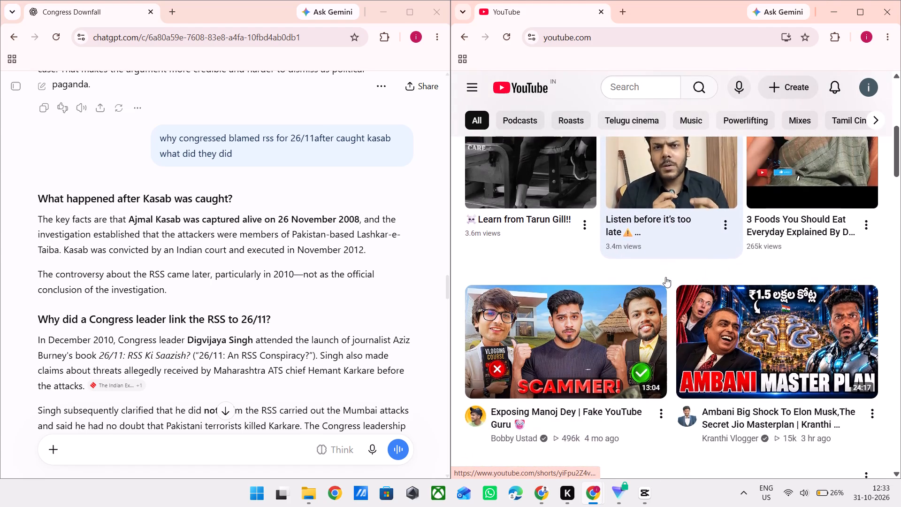
{"action": "scroll", "coordinate": [665, 277], "scroll_direction": "down", "scroll_amount": 2}
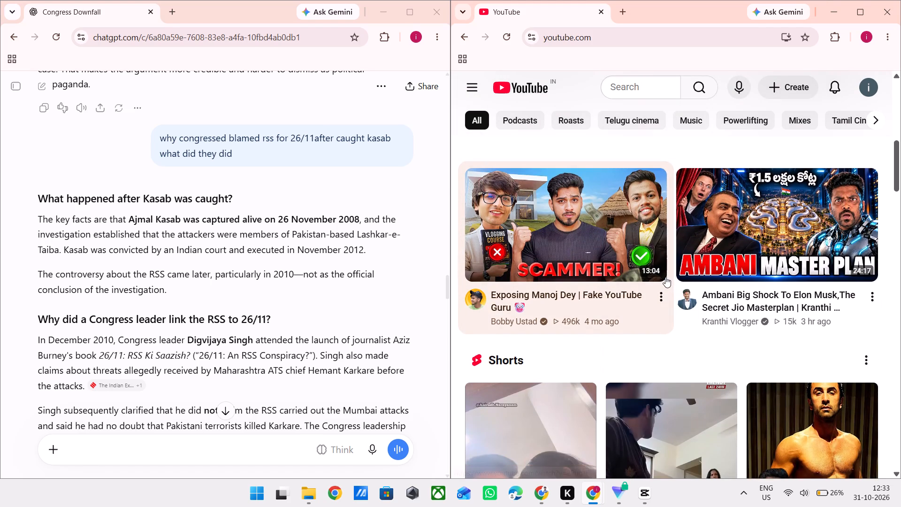
{"action": "scroll", "coordinate": [572, 346], "scroll_direction": "down", "scroll_amount": 3}
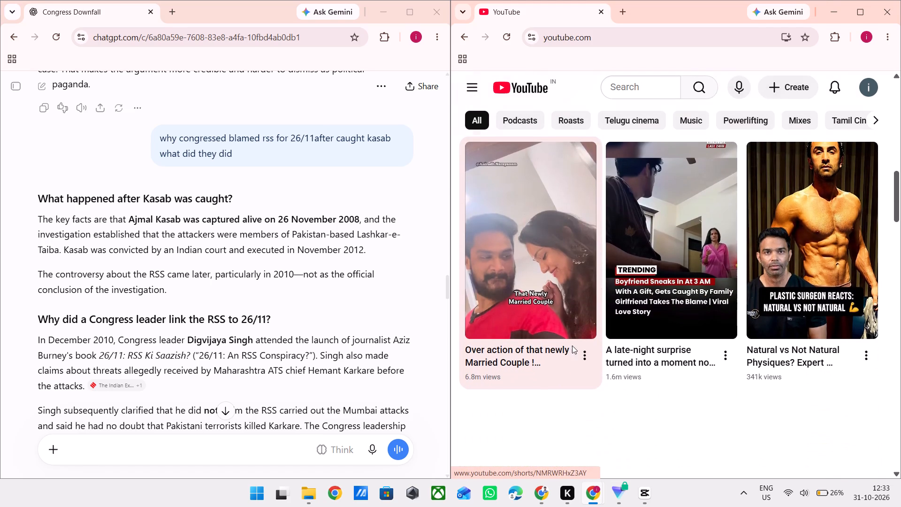
{"action": "left_click", "coordinate": [561, 303]}
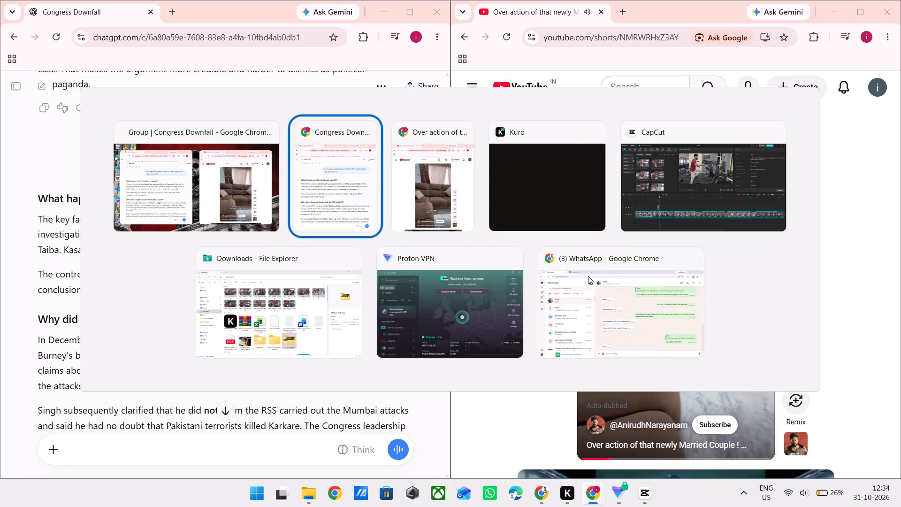
Switch to CapCut and play the timeline from about 00:00:40 and from the start of video_20261030_104117.mp4.
{"action": "left_click", "coordinate": [151, 321]}
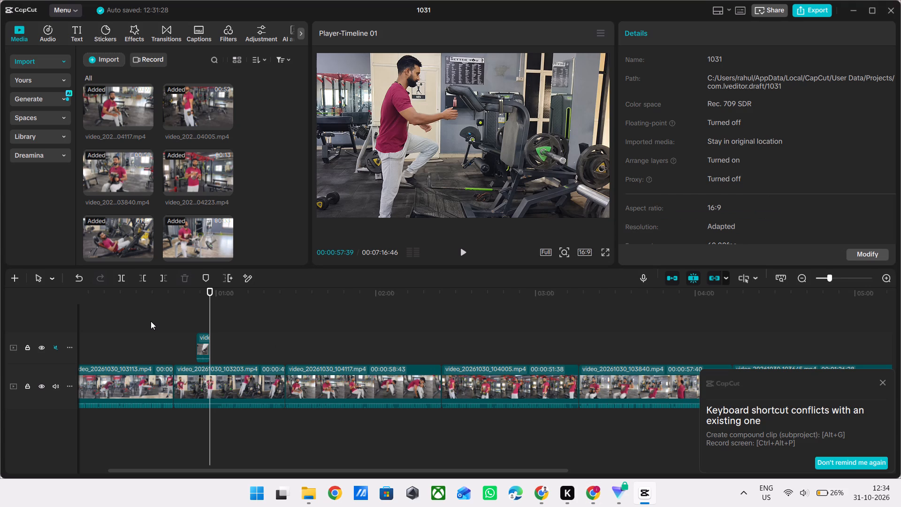
{"action": "left_click_drag", "start_coordinate": [151, 321], "coordinate": [163, 320]}
{"action": "key", "text": "space"}
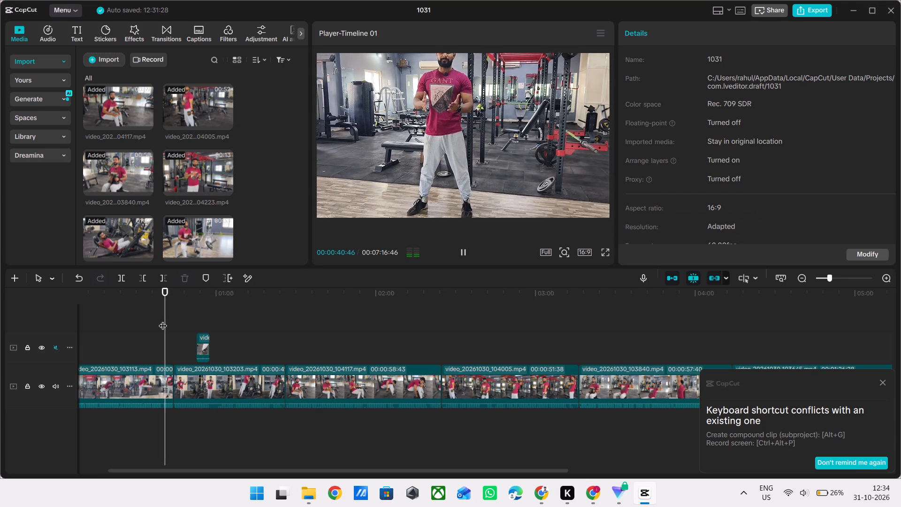
{"action": "scroll", "coordinate": [212, 343], "scroll_direction": "up", "scroll_amount": 3, "text": "ctrl"}
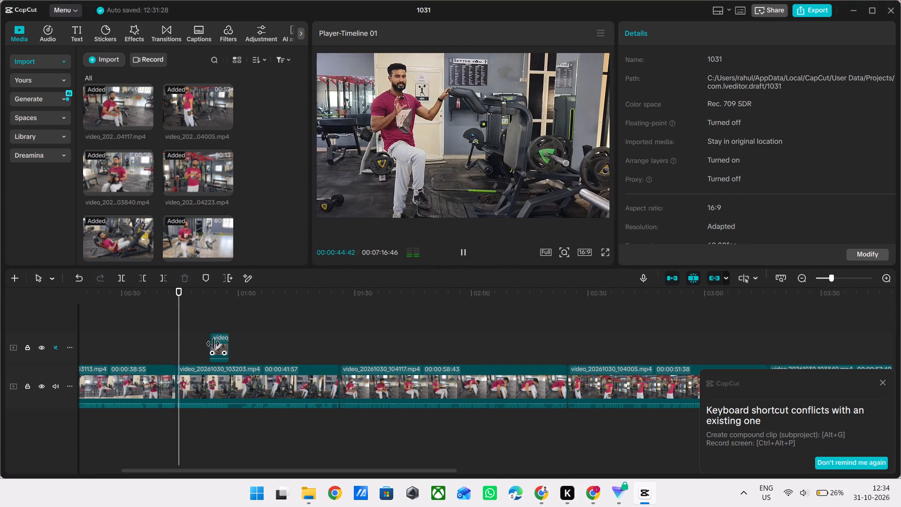
{"action": "scroll", "coordinate": [283, 369], "scroll_direction": "left", "scroll_amount": 1}
{"action": "left_click", "coordinate": [248, 326]}
{"action": "left_click_drag", "start_coordinate": [248, 326], "coordinate": [280, 328]}
{"action": "key", "text": "space"}
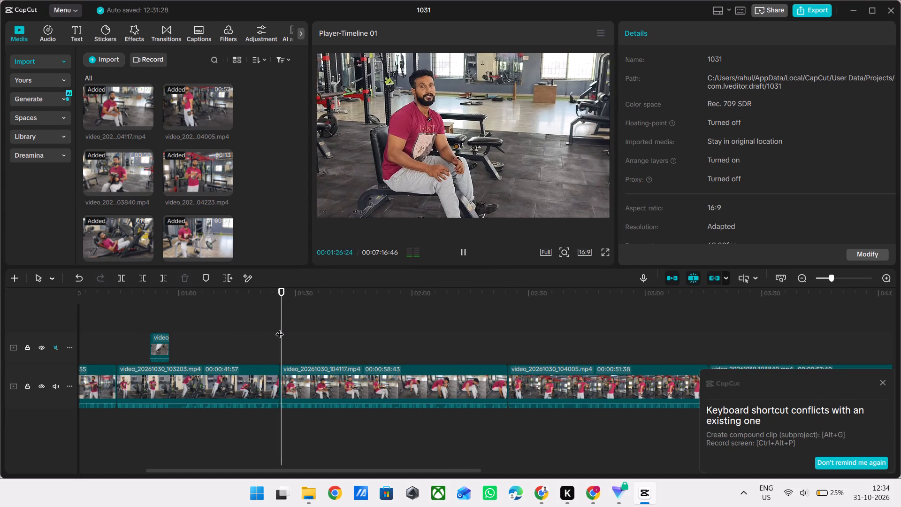
Preview the openings of video_20261030_103645.mp4 and the two clips that follow it on the main track.
{"action": "scroll", "coordinate": [315, 341], "scroll_direction": "down", "scroll_amount": 10, "text": "ctrl"}
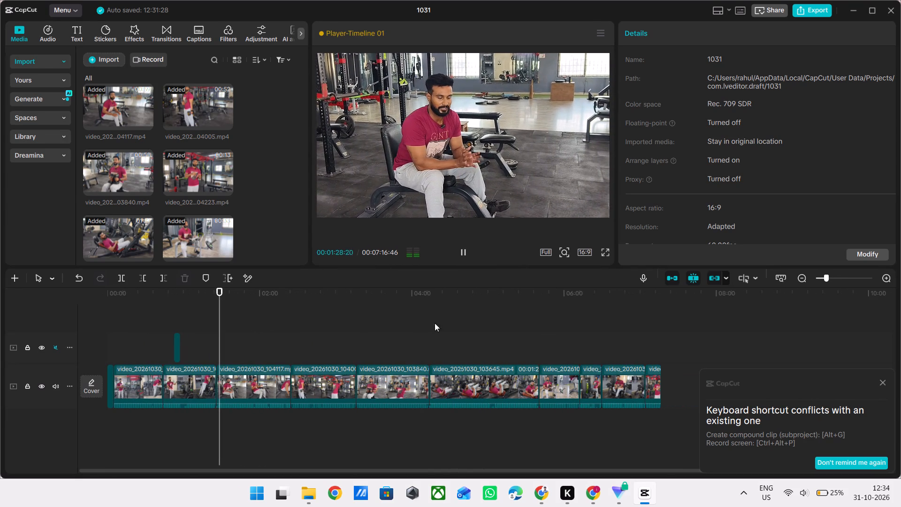
{"action": "double_click", "coordinate": [443, 322]}
{"action": "left_click_drag", "start_coordinate": [443, 322], "coordinate": [434, 313]}
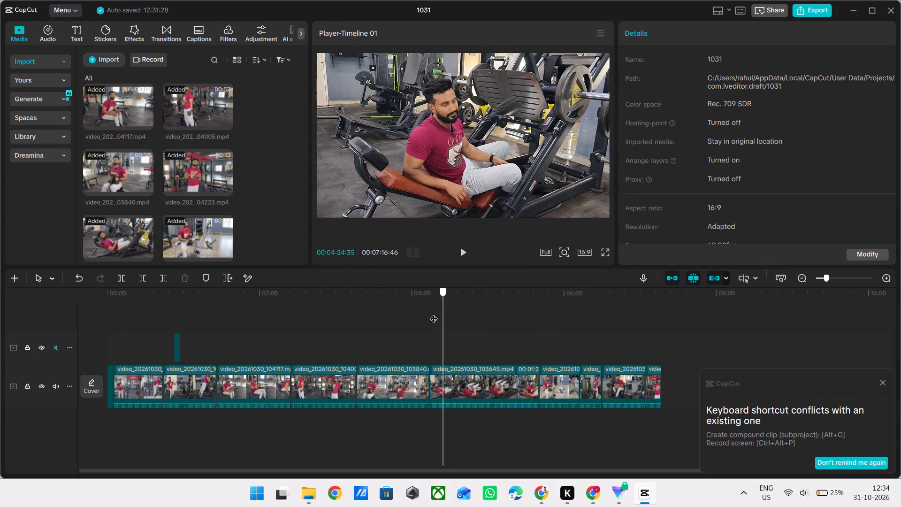
{"action": "left_click_drag", "start_coordinate": [434, 313], "coordinate": [430, 311]}
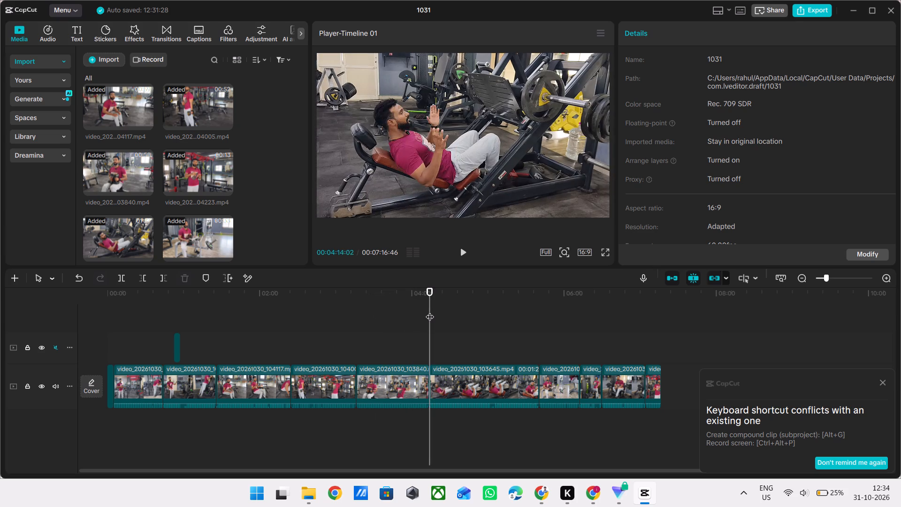
{"action": "key", "text": "space"}
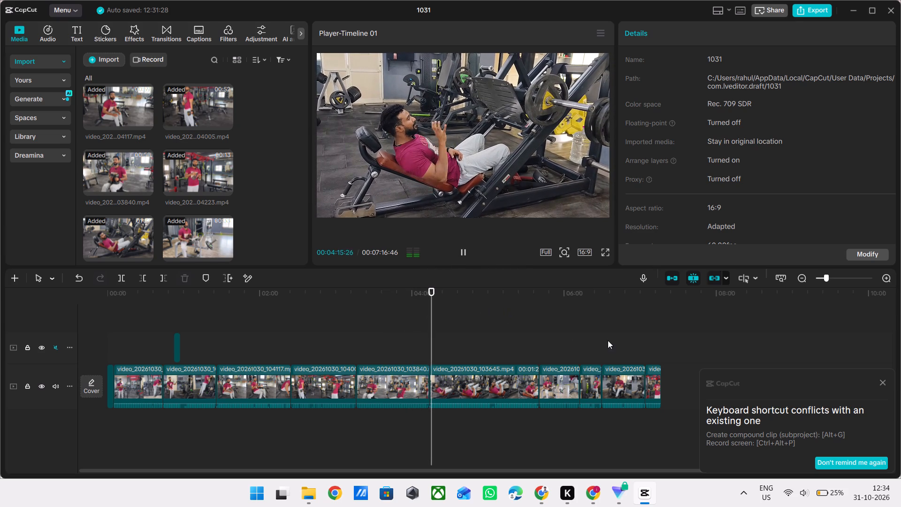
{"action": "double_click", "coordinate": [574, 327]}
{"action": "left_click_drag", "start_coordinate": [574, 327], "coordinate": [540, 327]}
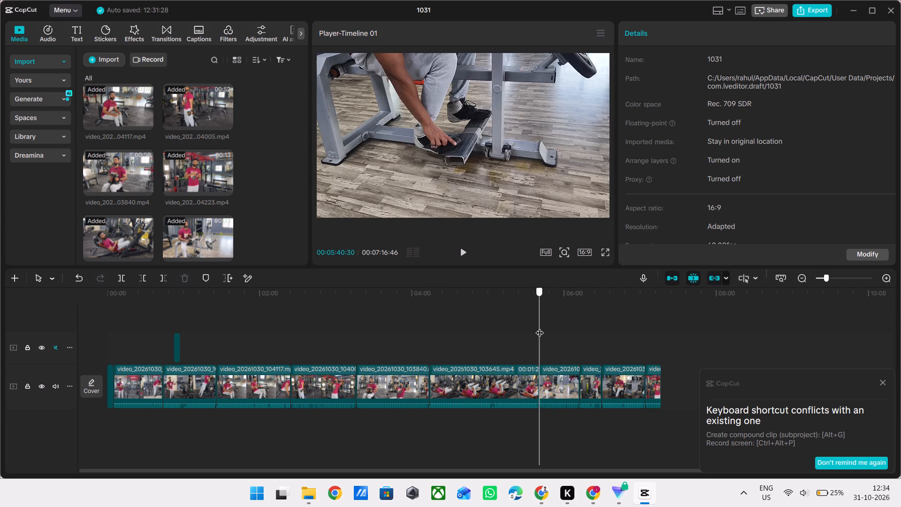
{"action": "left_click_drag", "start_coordinate": [540, 327], "coordinate": [539, 327]}
{"action": "key", "text": "space"}
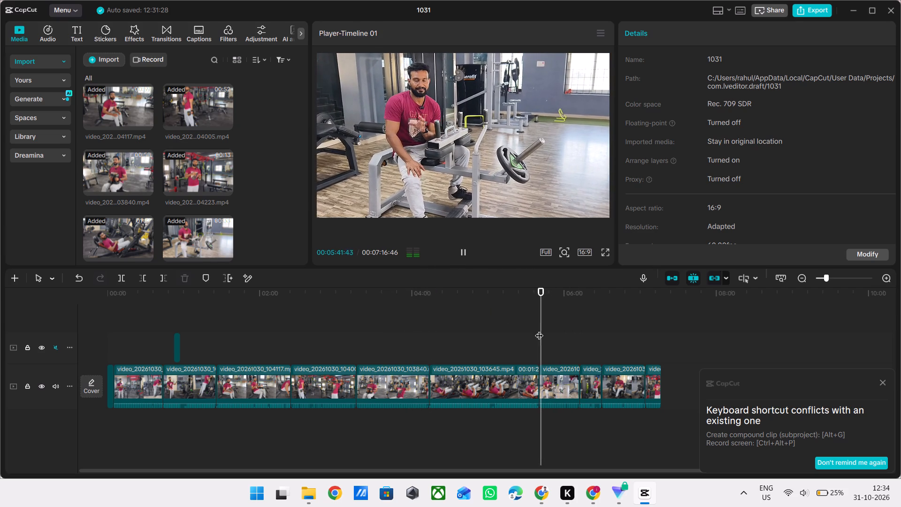
{"action": "double_click", "coordinate": [576, 320]}
{"action": "left_click_drag", "start_coordinate": [576, 320], "coordinate": [579, 316]}
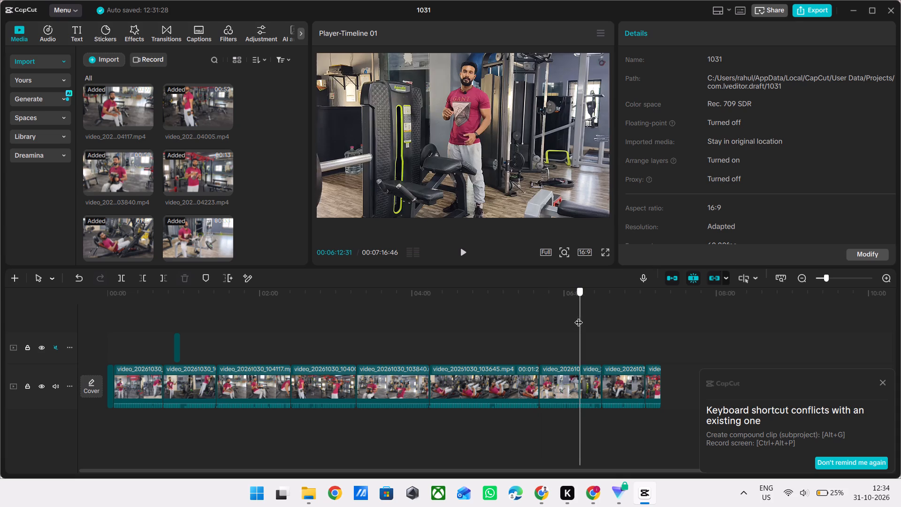
{"action": "left_click_drag", "start_coordinate": [579, 316], "coordinate": [581, 315]}
{"action": "key", "text": "space"}
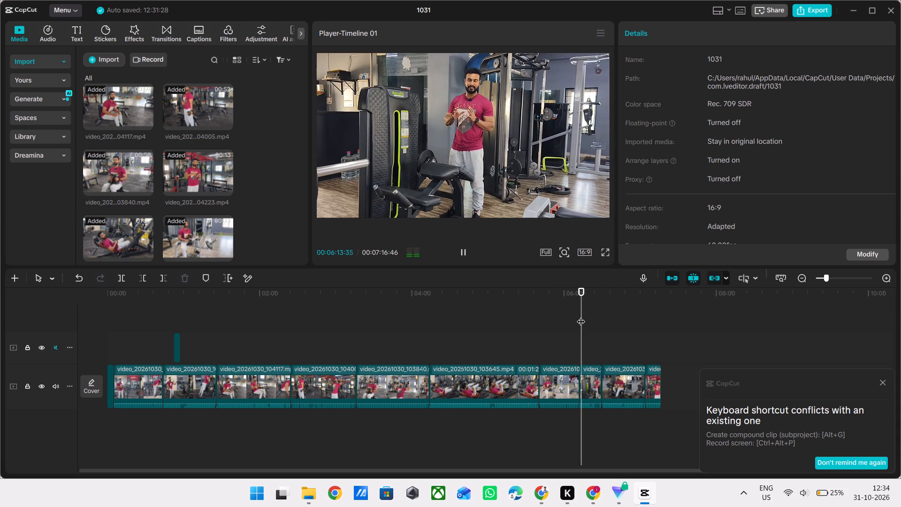
Preview the seated leg machine clip around 00:06:31 and move it directly before video_20261030_104117.mp4 on the main track.
{"action": "double_click", "coordinate": [601, 320]}
{"action": "key", "text": "space"}
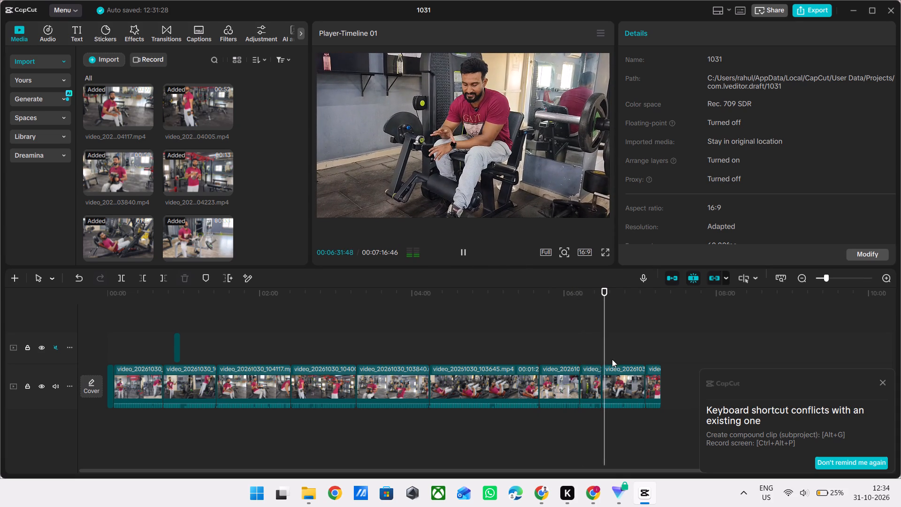
{"action": "key", "text": "space"}
{"action": "left_click", "coordinate": [618, 378]}
{"action": "left_click_drag", "start_coordinate": [618, 378], "coordinate": [613, 369]}
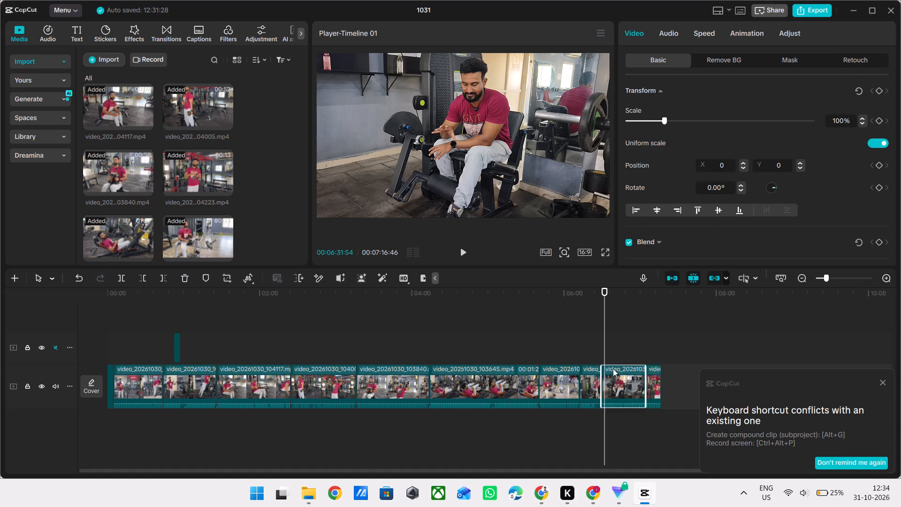
{"action": "left_click_drag", "start_coordinate": [613, 369], "coordinate": [241, 371]}
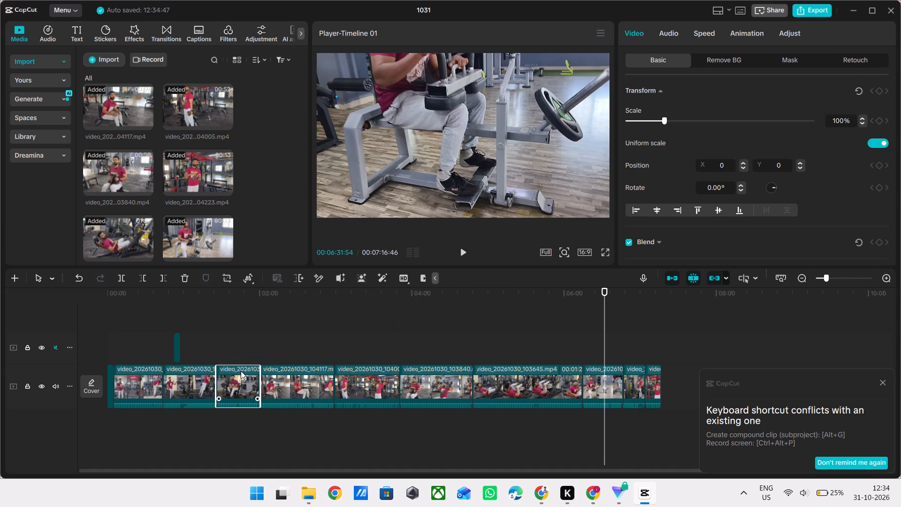
Move the seated calf-raise clip directly in front of video_20261030_104117.mp4, following the relocated leg machine clip.
{"action": "left_click", "coordinate": [607, 380]}
{"action": "left_click_drag", "start_coordinate": [607, 380], "coordinate": [565, 318]}
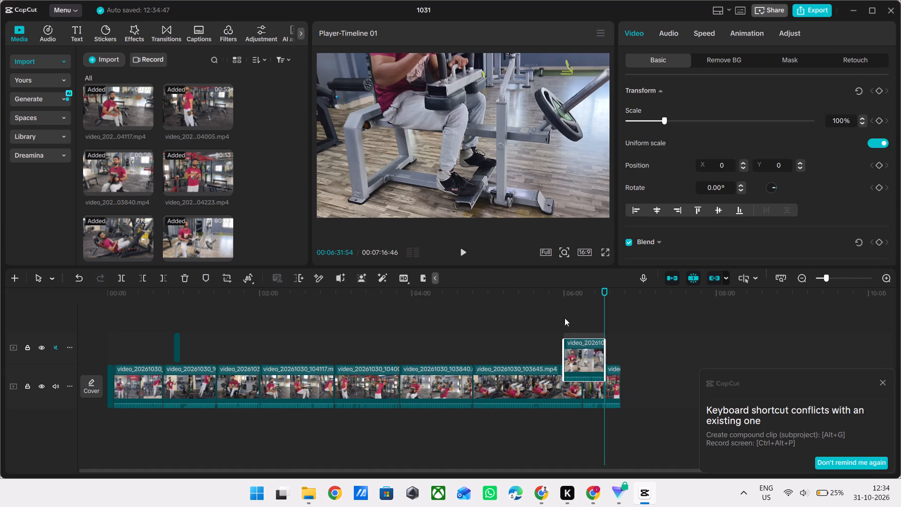
{"action": "left_click_drag", "start_coordinate": [565, 318], "coordinate": [276, 377]}
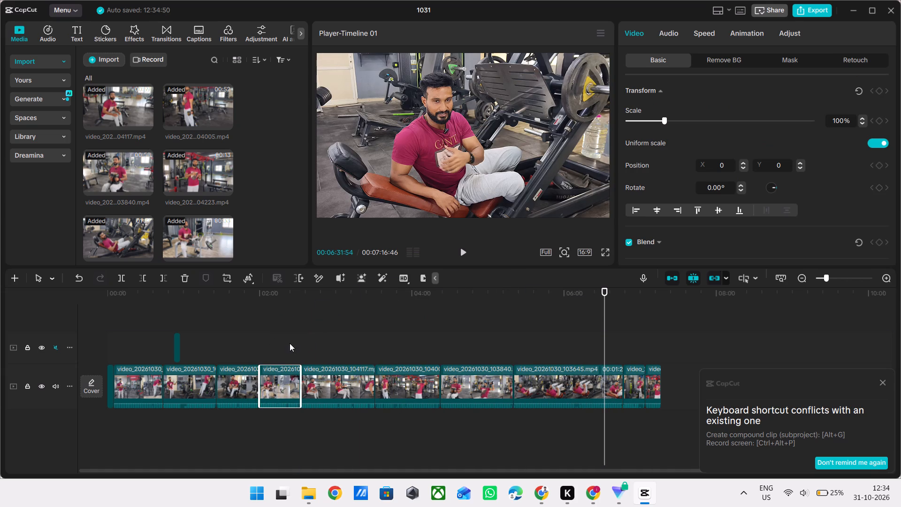
Preview the leg-press clip video_20261030_103645.mp4 and move it between the calf-raise clip and video_20261030_104117.mp4.
{"action": "double_click", "coordinate": [518, 320]}
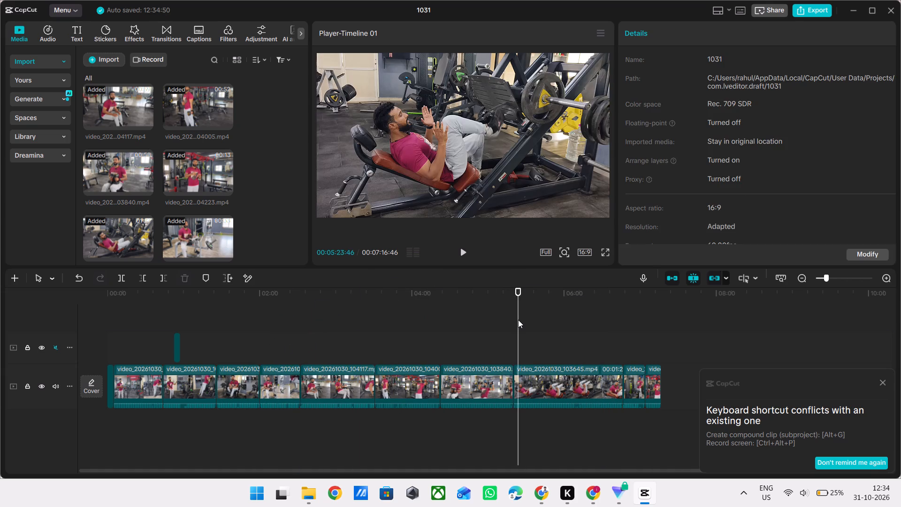
{"action": "key", "text": "space"}
{"action": "left_click", "coordinate": [577, 396]}
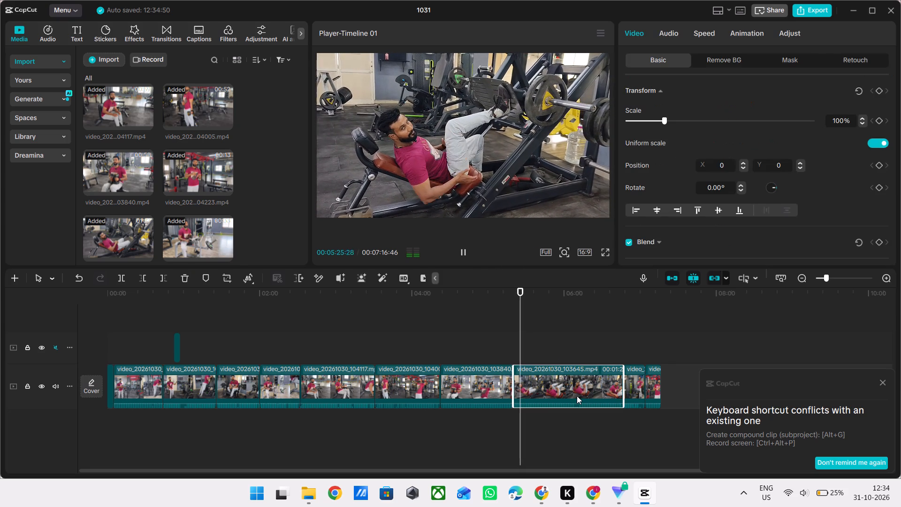
{"action": "left_click_drag", "start_coordinate": [577, 396], "coordinate": [355, 407]}
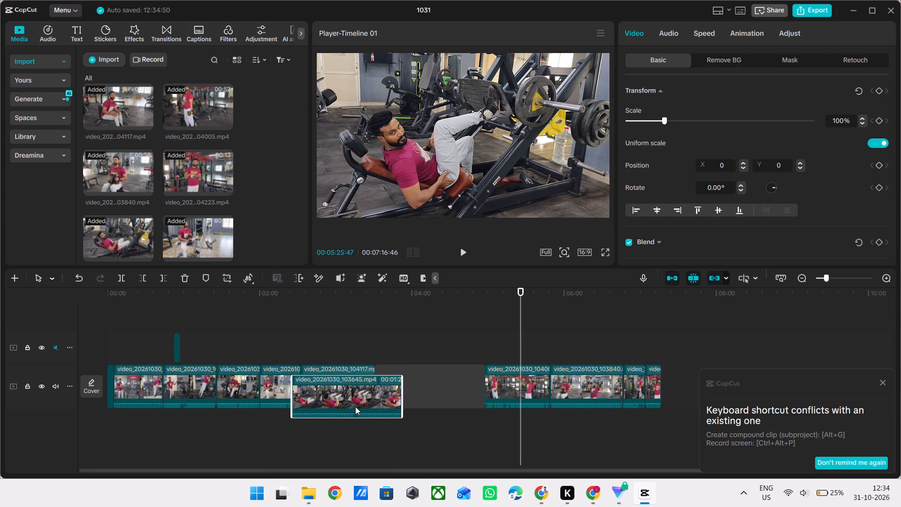
{"action": "left_click_drag", "start_coordinate": [355, 407], "coordinate": [346, 407]}
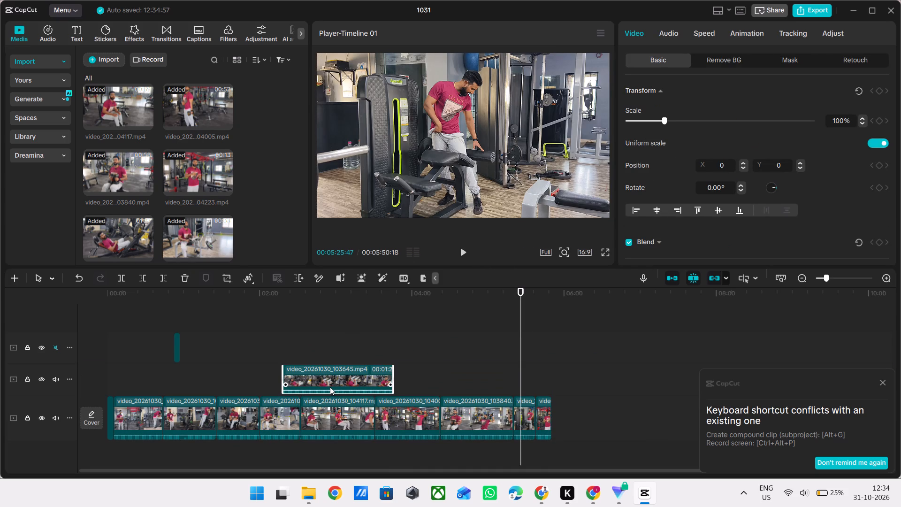
{"action": "left_click_drag", "start_coordinate": [330, 387], "coordinate": [324, 416]}
{"action": "left_click", "coordinate": [297, 365]}
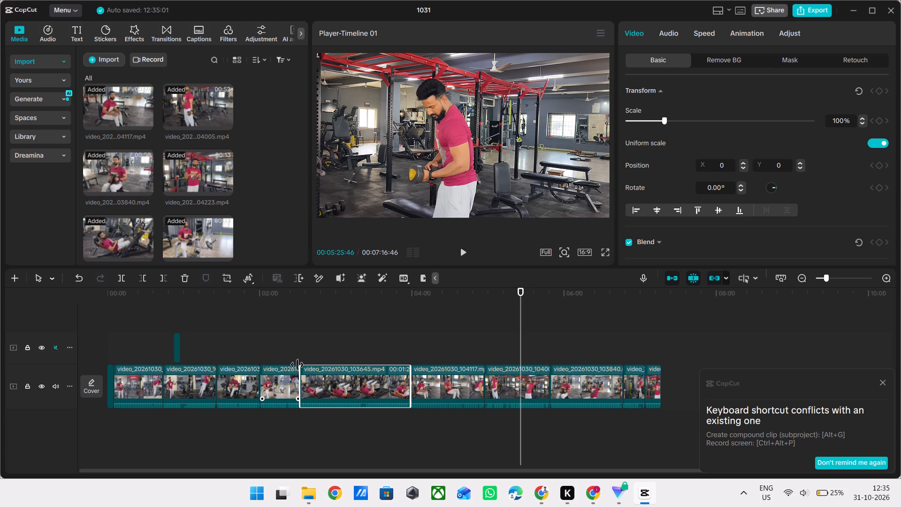
Review the cuts from the calf-raise clip into video_20261030_103645.mp4 and from there into video_20261030_104117.mp4.
{"action": "double_click", "coordinate": [288, 310]}
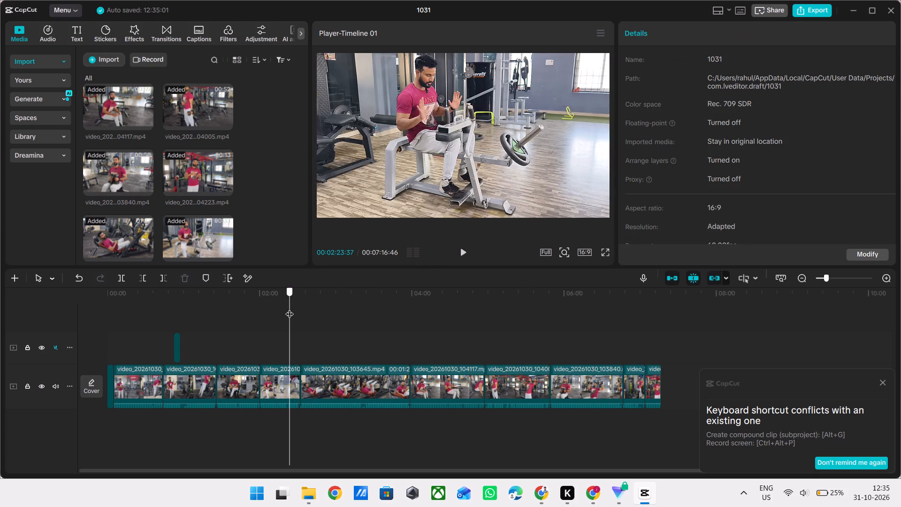
{"action": "key", "text": "space"}
{"action": "double_click", "coordinate": [305, 310]}
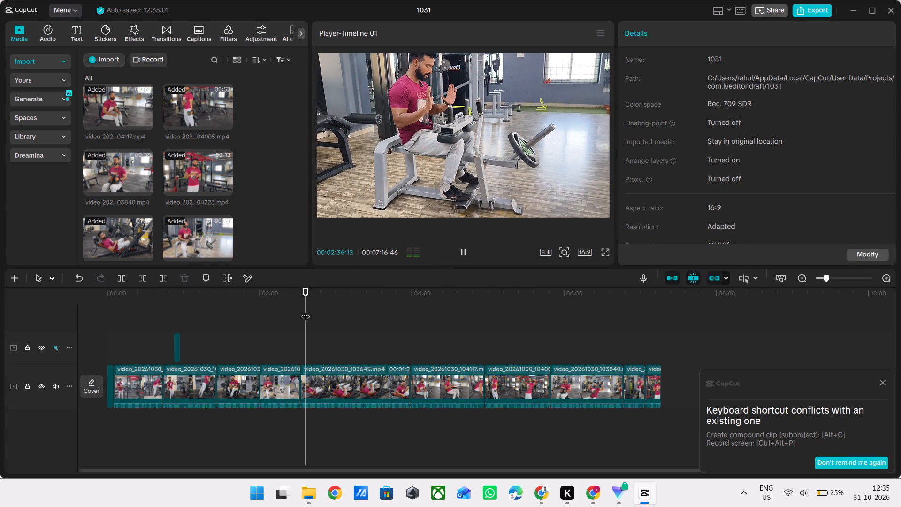
{"action": "left_click_drag", "start_coordinate": [305, 310], "coordinate": [298, 305]}
{"action": "key", "text": "space"}
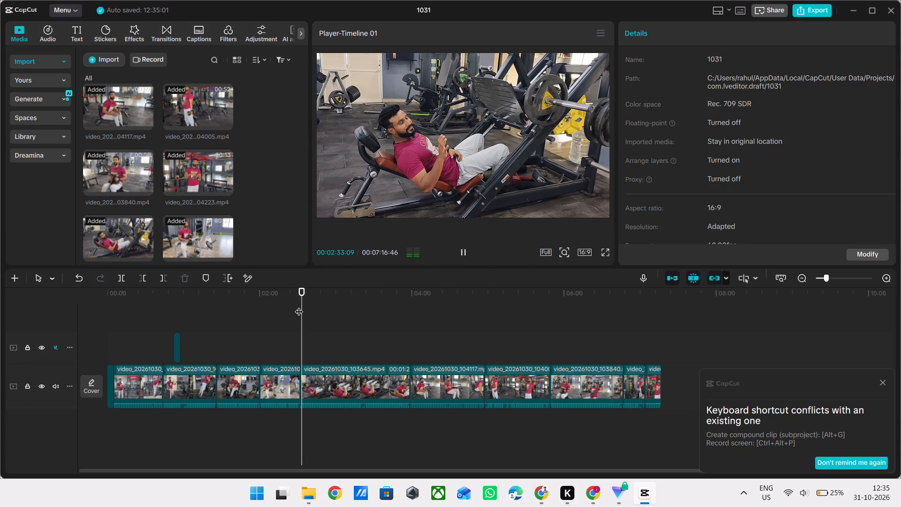
{"action": "left_click", "coordinate": [361, 300]}
{"action": "left_click_drag", "start_coordinate": [361, 300], "coordinate": [400, 304]}
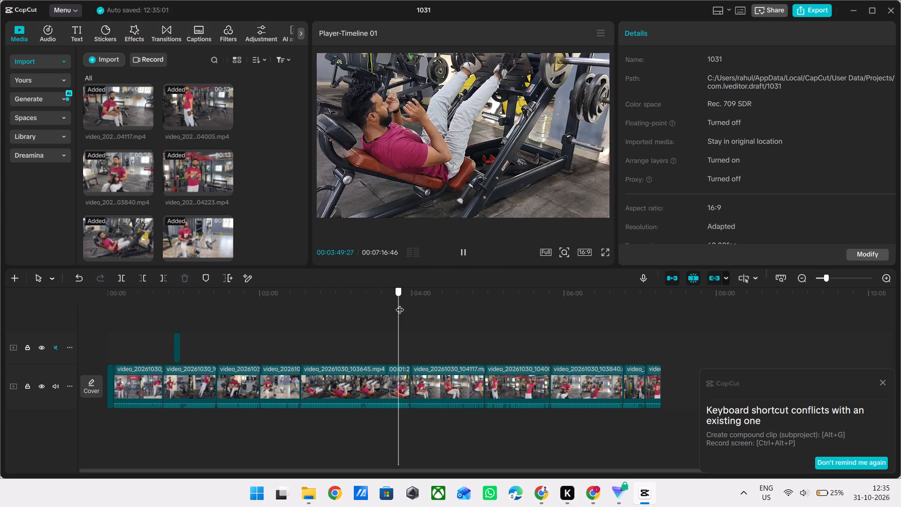
{"action": "left_click_drag", "start_coordinate": [400, 304], "coordinate": [411, 308]}
{"action": "key", "text": "space"}
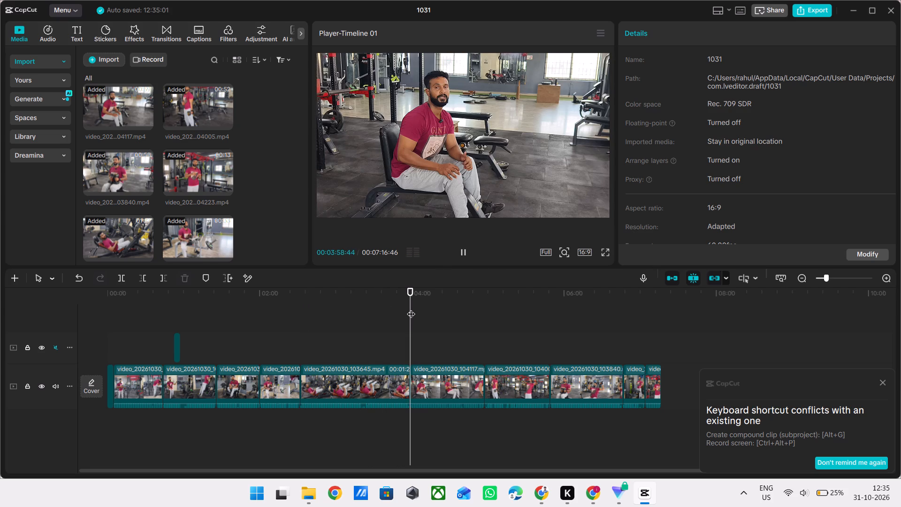
{"action": "key", "text": "space"}
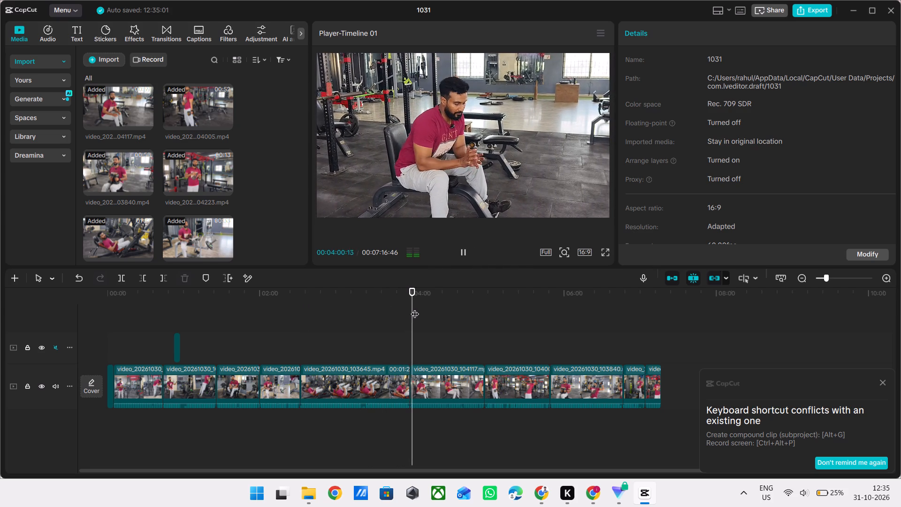
Review the rest of video_20261030_104117.mp4, the start and end of video_20261030_104005.mp4, and the opening of video_20261030_103840.mp4.
{"action": "double_click", "coordinate": [445, 305]}
{"action": "left_click_drag", "start_coordinate": [445, 305], "coordinate": [458, 307]}
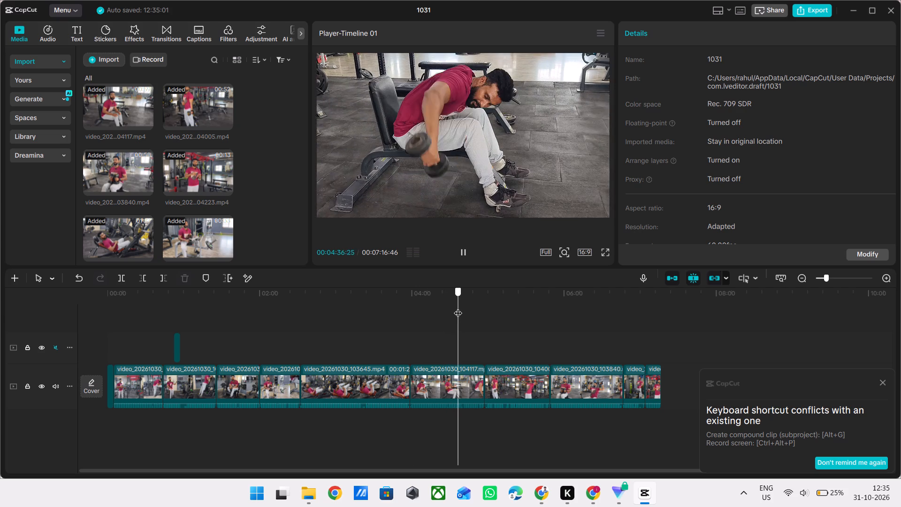
{"action": "left_click_drag", "start_coordinate": [458, 307], "coordinate": [484, 312]}
{"action": "key", "text": "space"}
{"action": "key", "text": "space"}
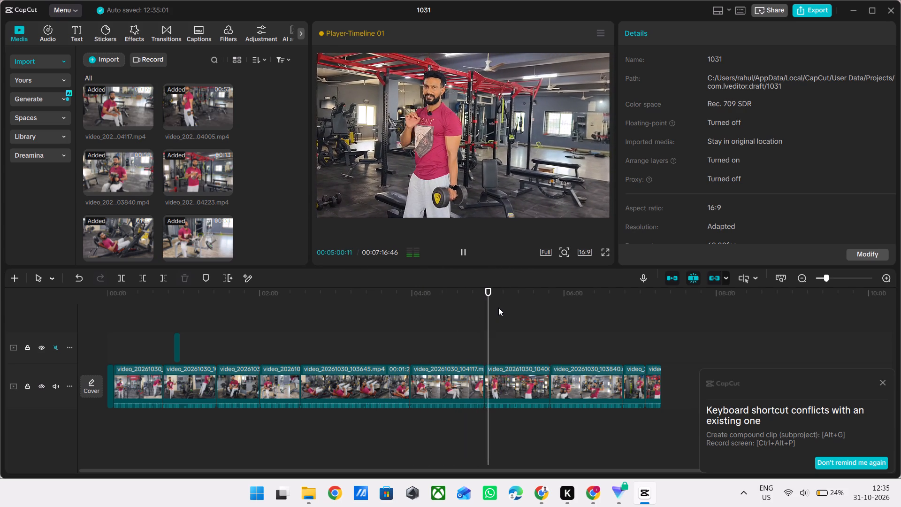
{"action": "left_click", "coordinate": [540, 304]}
{"action": "left_click_drag", "start_coordinate": [540, 304], "coordinate": [545, 300]}
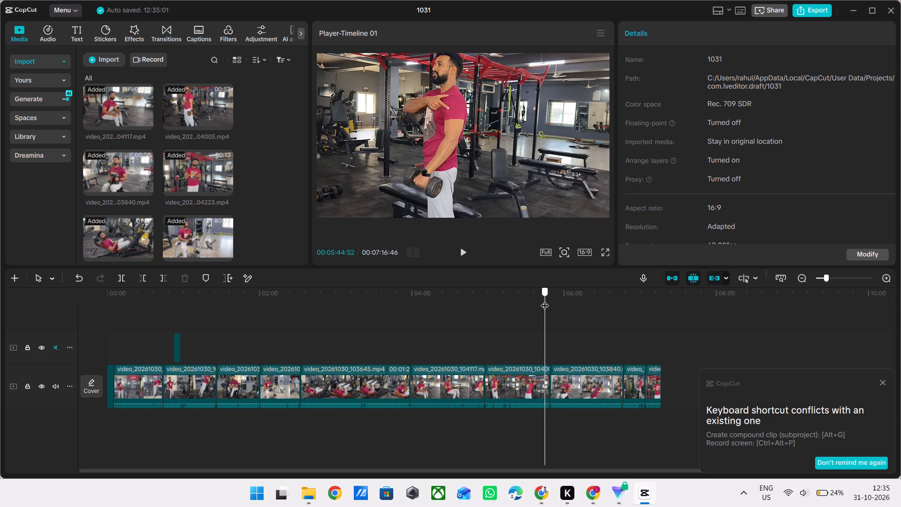
{"action": "left_click_drag", "start_coordinate": [545, 300], "coordinate": [547, 301]}
{"action": "key", "text": "space"}
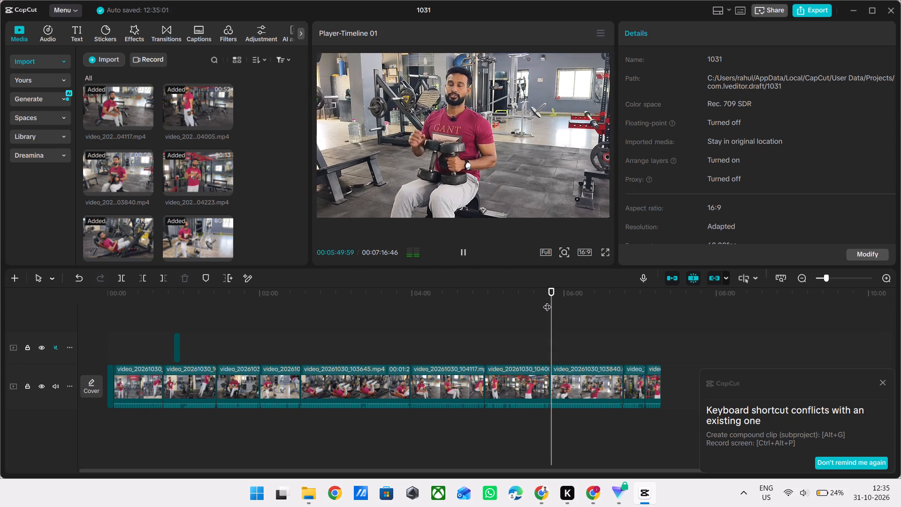
Move video_20261030_103840.mp4 and video_20261030_104005.mp4, in that order, ahead of video_20261030_104117.mp4 on the main track.
{"action": "left_click", "coordinate": [588, 376]}
{"action": "left_click_drag", "start_coordinate": [588, 376], "coordinate": [428, 380]}
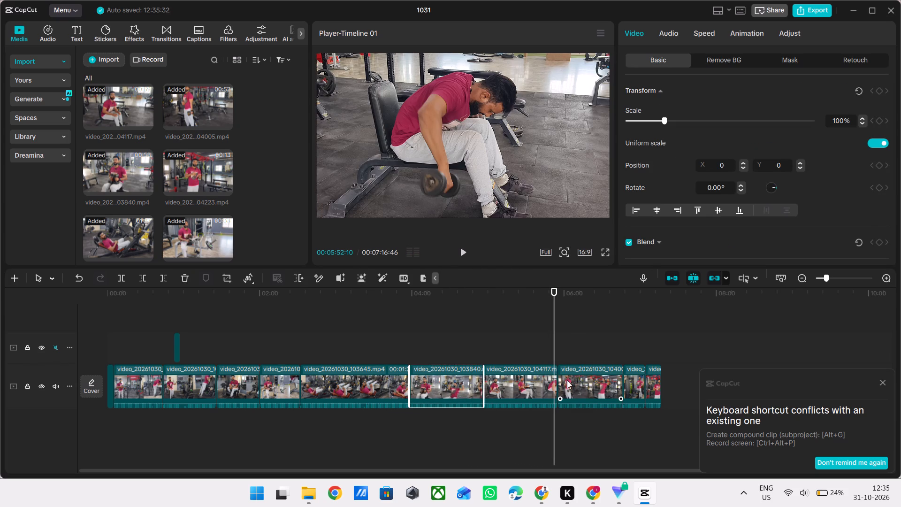
{"action": "left_click", "coordinate": [572, 380]}
{"action": "left_click_drag", "start_coordinate": [572, 380], "coordinate": [493, 385]}
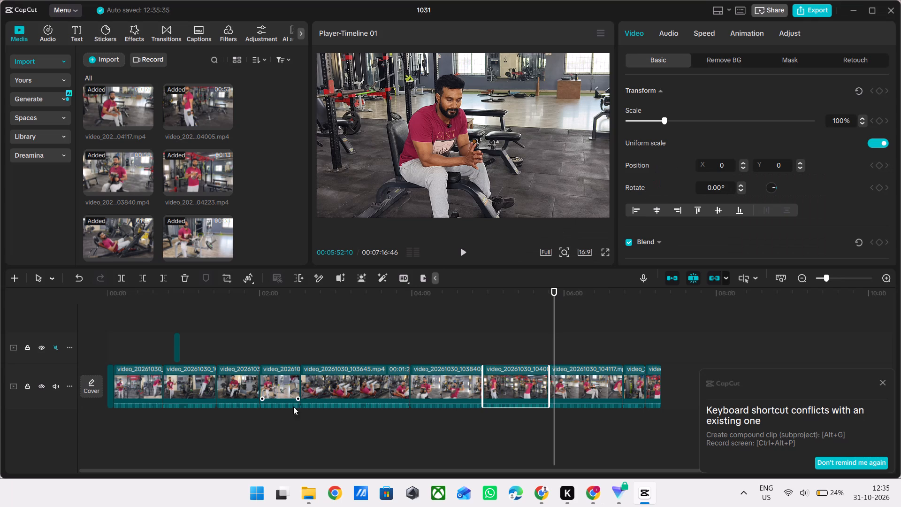
In CapCut, review the end of video_20261030_103840.mp4 and delete the clip's footage after 00:04:55:08.
{"action": "double_click", "coordinate": [480, 347]}
{"action": "key", "text": "space"}
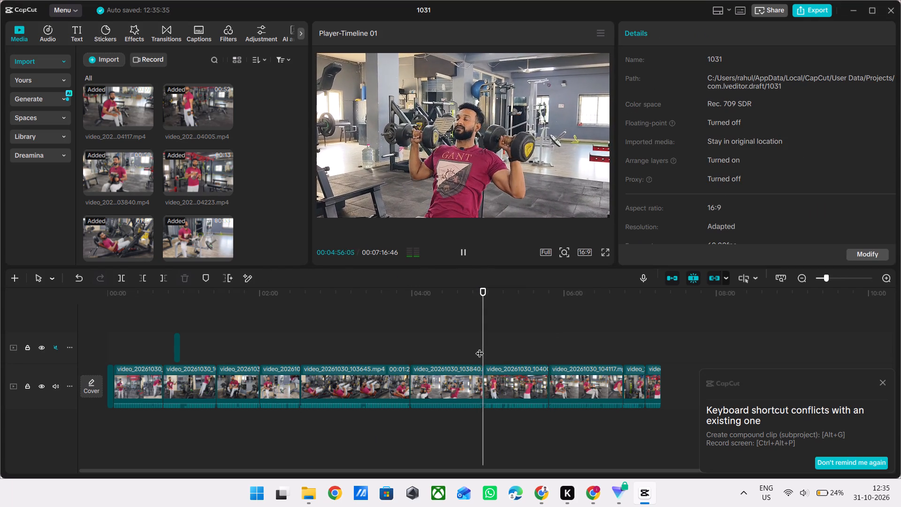
{"action": "scroll", "coordinate": [480, 334], "scroll_direction": "up", "scroll_amount": 8, "text": "ctrl"}
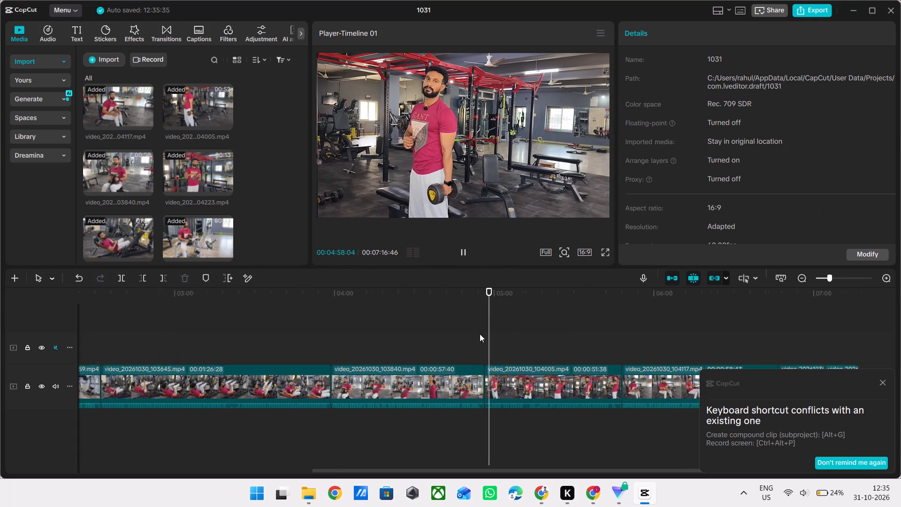
{"action": "double_click", "coordinate": [464, 324]}
{"action": "key", "text": "space"}
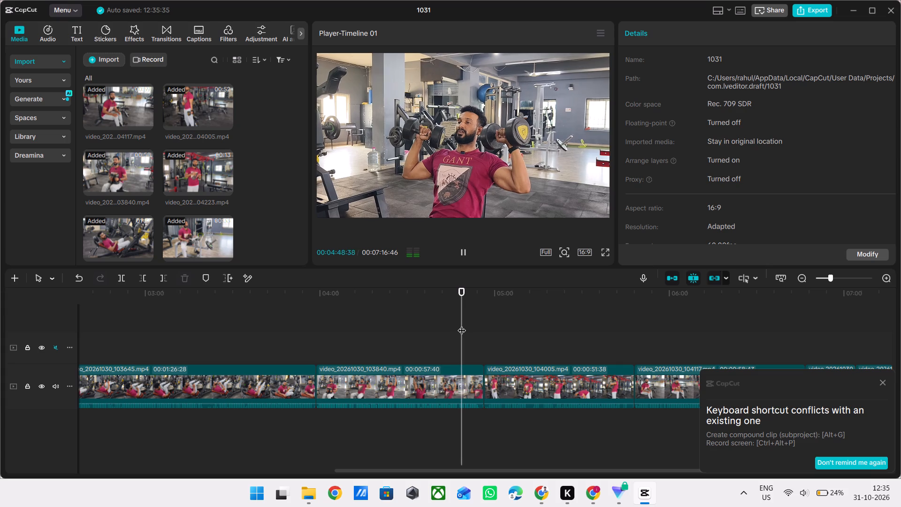
{"action": "key", "text": "space"}
{"action": "key", "text": "space"}
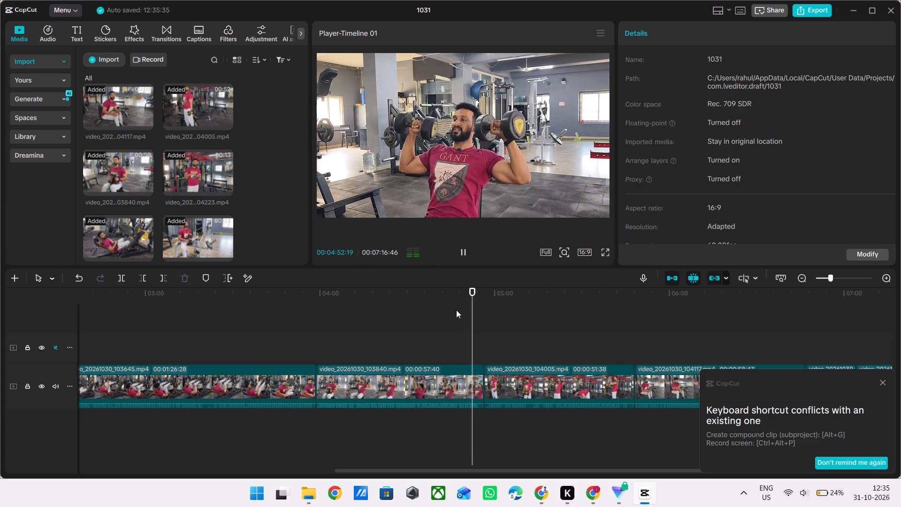
{"action": "left_click", "coordinate": [458, 307]}
{"action": "left_click", "coordinate": [458, 307]}
{"action": "key", "text": "space"}
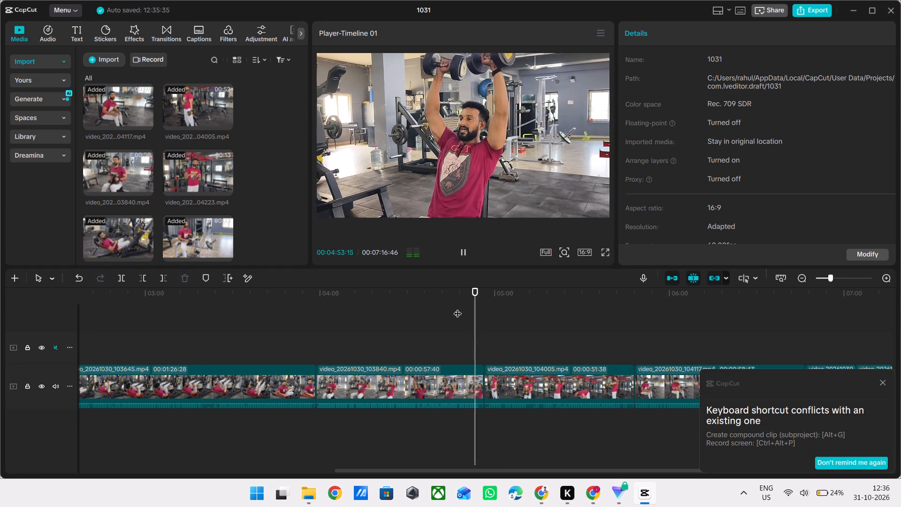
{"action": "key", "text": "space"}
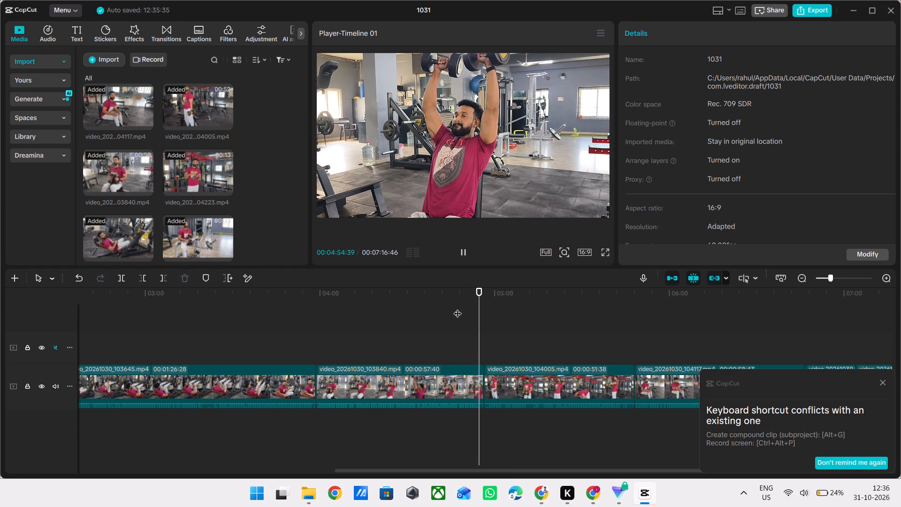
{"action": "key", "text": "space"}
{"action": "key", "text": "space"}
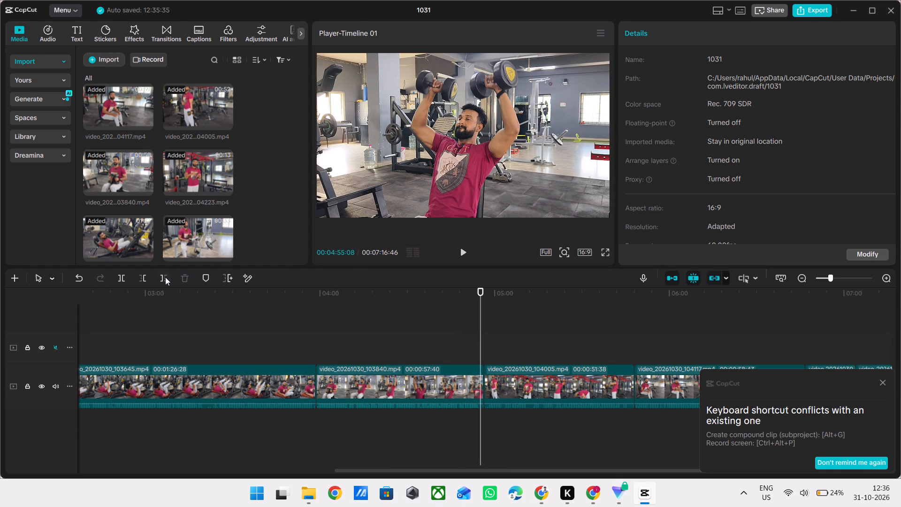
{"action": "left_click", "coordinate": [165, 277]}
Review the opening of video_20261030_104005.mp4 on the main track and delete the clip's footage before 00:04:57:19.
{"action": "key", "text": "space"}
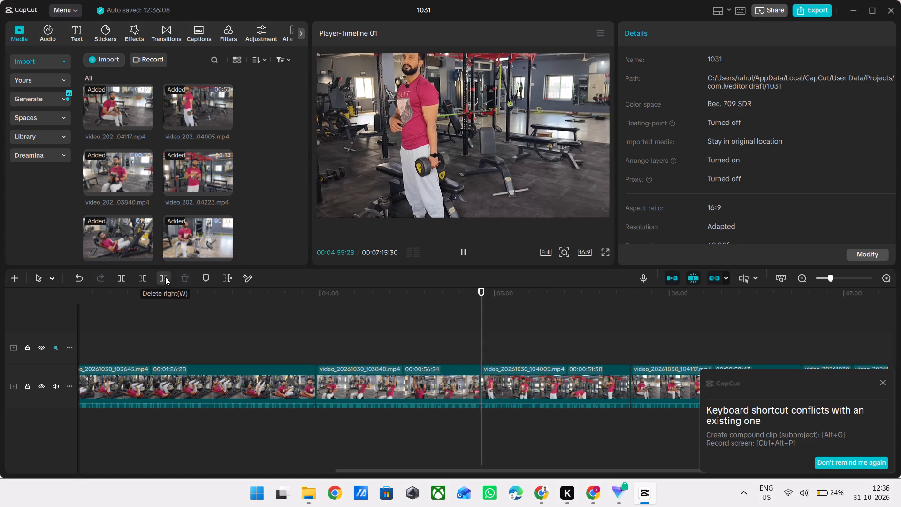
{"action": "scroll", "coordinate": [366, 440], "scroll_direction": "left", "scroll_amount": 1}
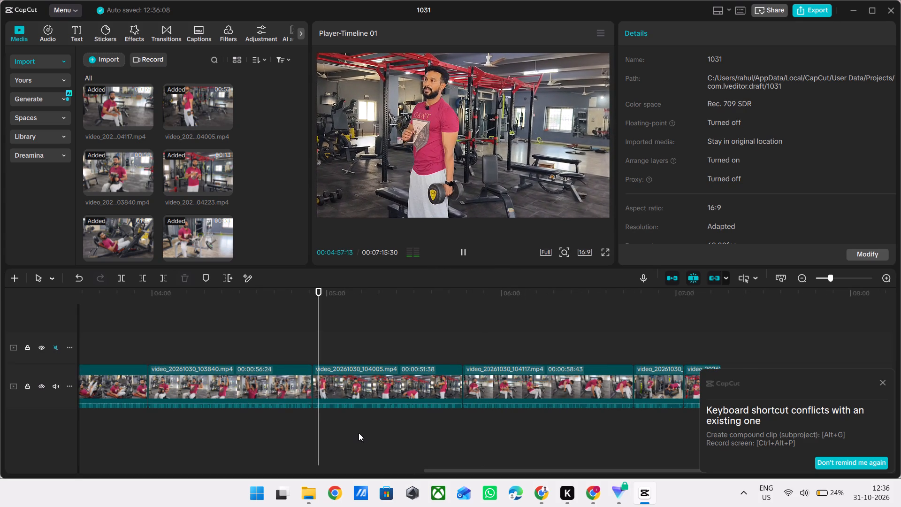
{"action": "scroll", "coordinate": [395, 437], "scroll_direction": "up", "scroll_amount": 16, "text": "ctrl"}
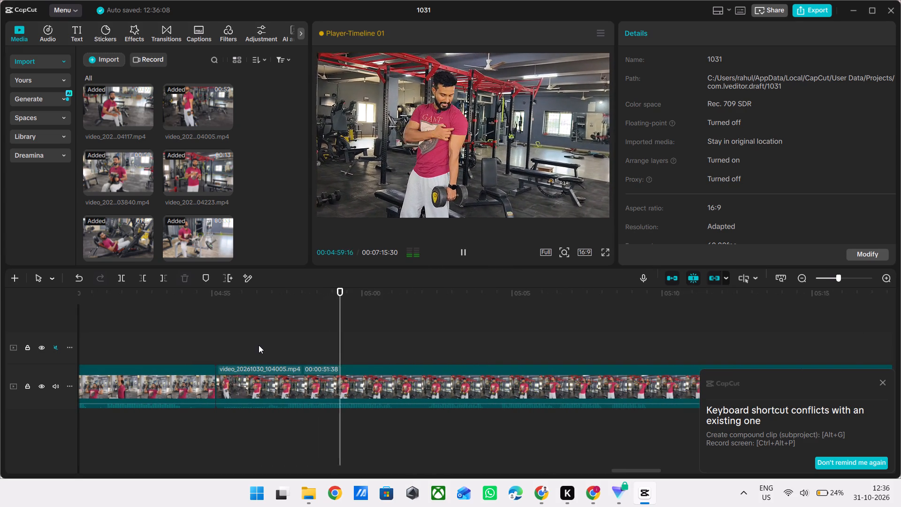
{"action": "triple_click", "coordinate": [258, 339]}
{"action": "key", "text": "space"}
{"action": "key", "text": "space"}
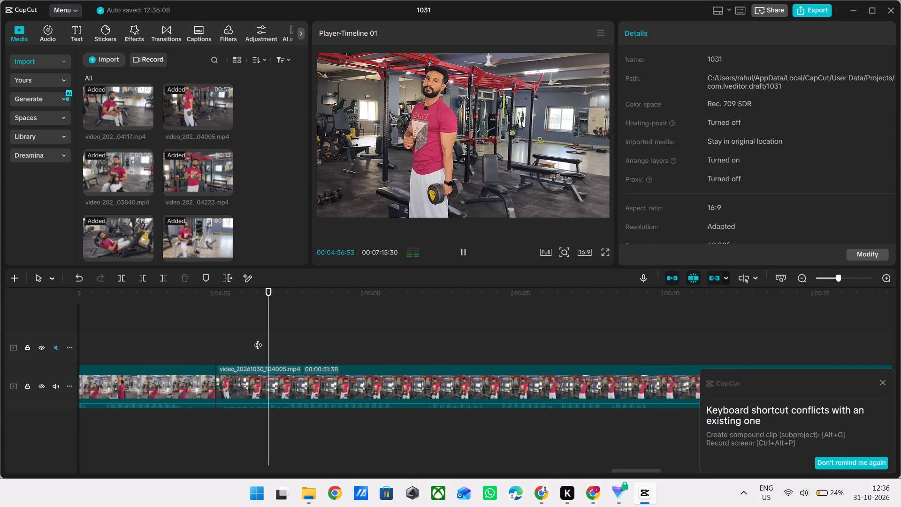
{"action": "key", "text": "space"}
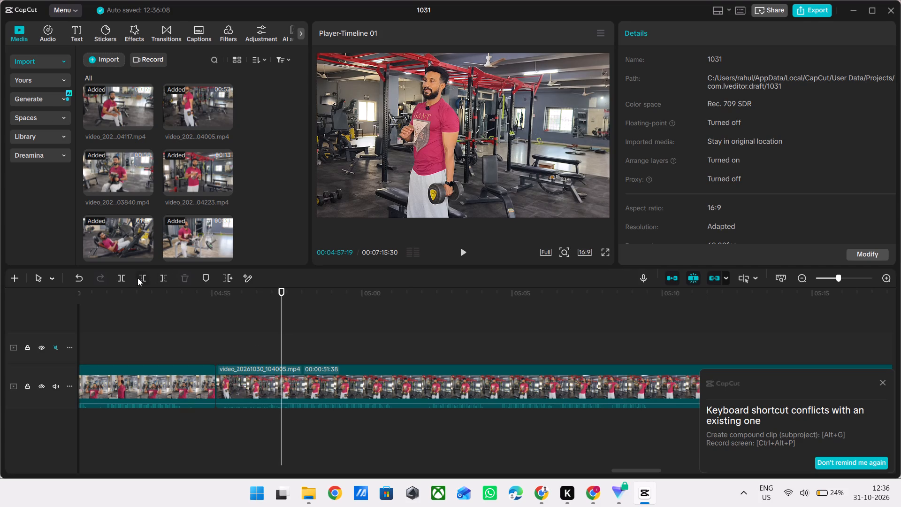
{"action": "left_click", "coordinate": [138, 278]}
Review the end of video_20261030_104005.mp4 and delete the clip's footage after about 00:05:43.
{"action": "key", "text": "space"}
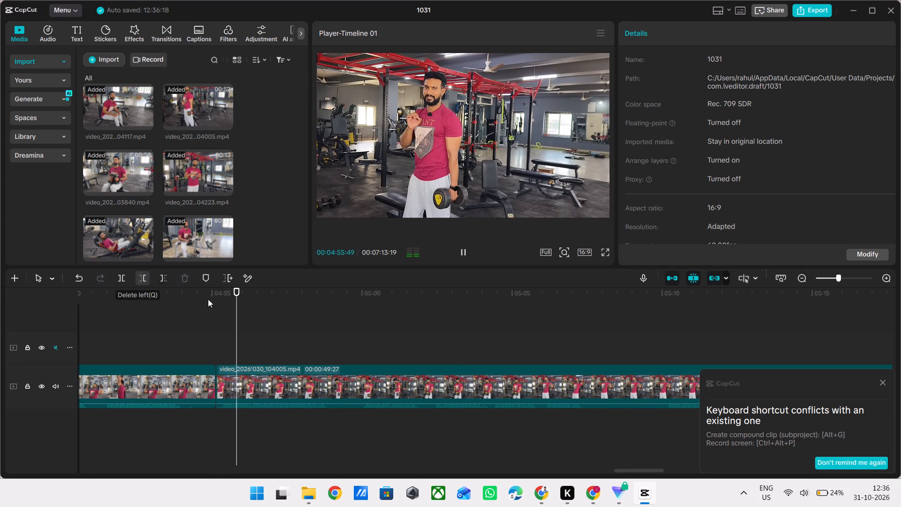
{"action": "scroll", "coordinate": [325, 368], "scroll_direction": "down", "scroll_amount": 4, "text": "ctrl"}
{"action": "scroll", "coordinate": [325, 368], "scroll_direction": "left", "scroll_amount": 1}
{"action": "scroll", "coordinate": [325, 368], "scroll_direction": "down", "scroll_amount": 4, "text": "ctrl"}
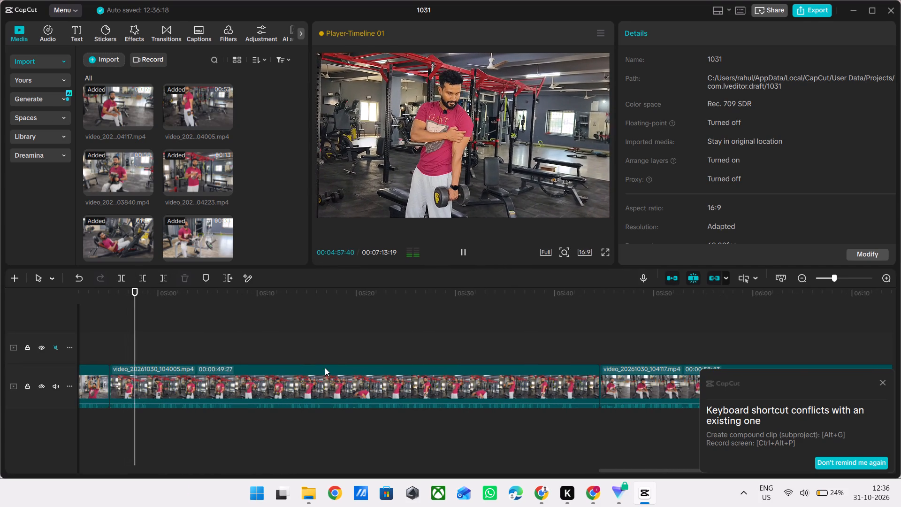
{"action": "left_click", "coordinate": [263, 311]}
{"action": "left_click_drag", "start_coordinate": [263, 311], "coordinate": [550, 323]}
{"action": "key", "text": "space"}
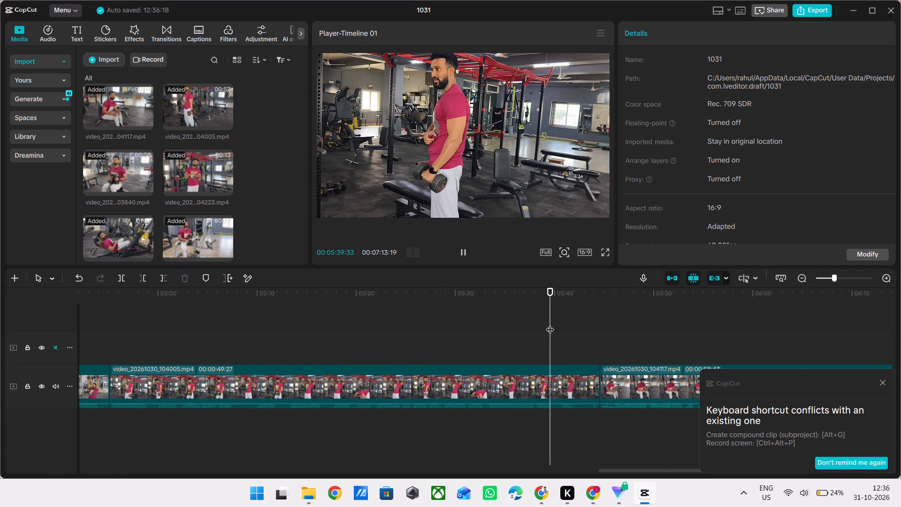
{"action": "left_click", "coordinate": [167, 279]}
Review the opening of video_20261030_104117.mp4 and delete the clip's footage before about 00:05:44.
{"action": "key", "text": "space"}
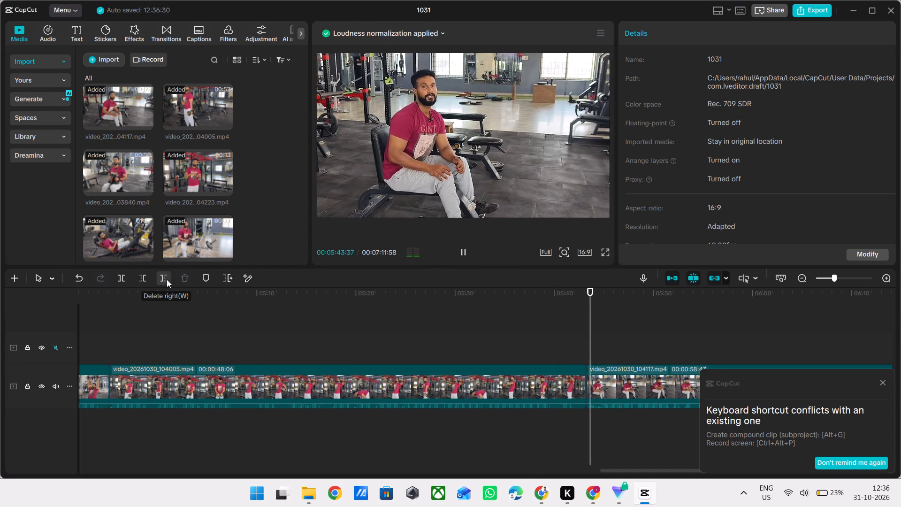
{"action": "scroll", "coordinate": [250, 361], "scroll_direction": "left", "scroll_amount": 1}
{"action": "scroll", "coordinate": [250, 361], "scroll_direction": "down", "scroll_amount": 4, "text": "ctrl"}
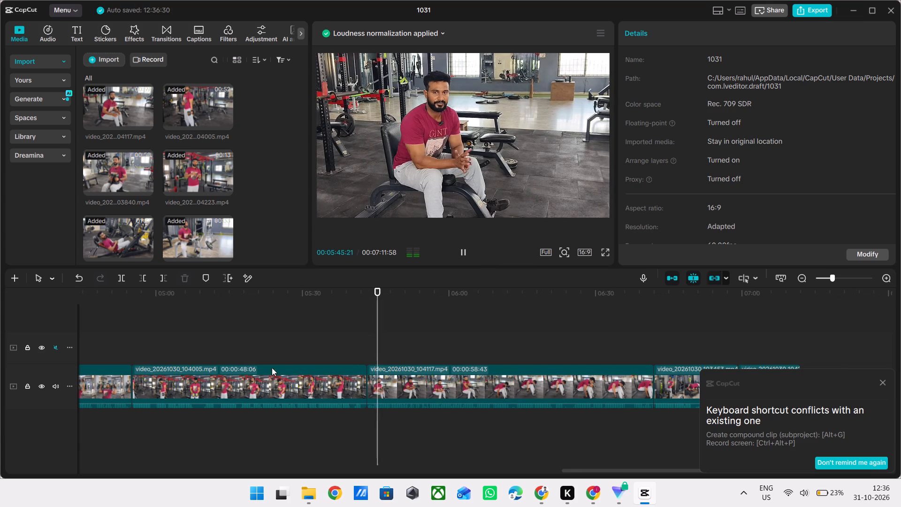
{"action": "scroll", "coordinate": [316, 380], "scroll_direction": "left", "scroll_amount": 1}
{"action": "scroll", "coordinate": [221, 380], "scroll_direction": "up", "scroll_amount": 7, "text": "ctrl"}
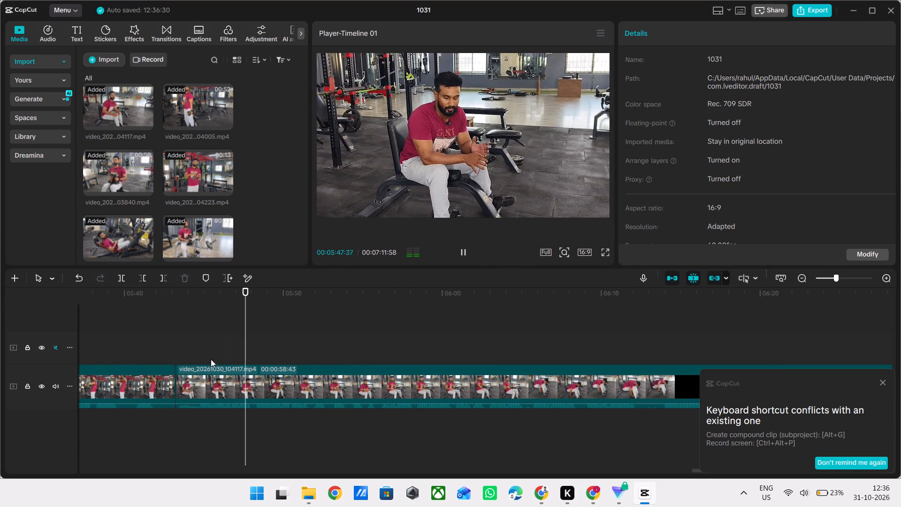
{"action": "double_click", "coordinate": [191, 345]}
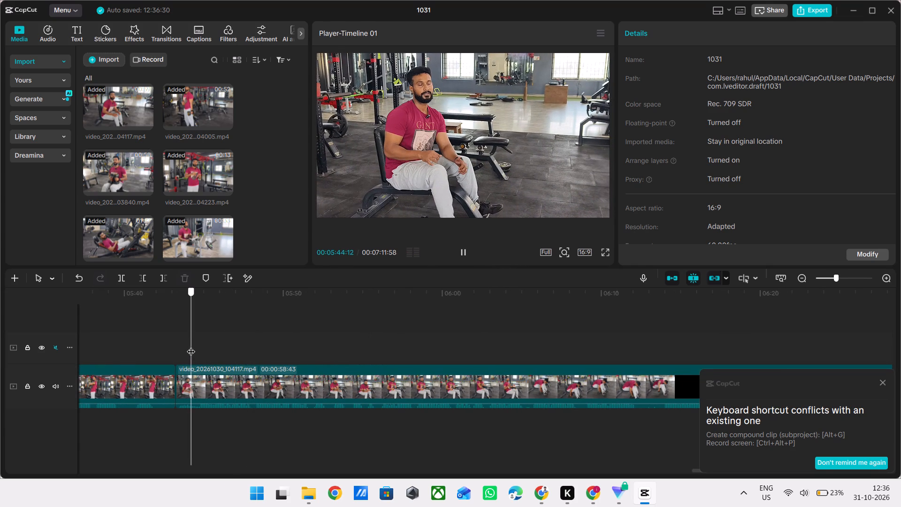
{"action": "left_click", "coordinate": [145, 284]}
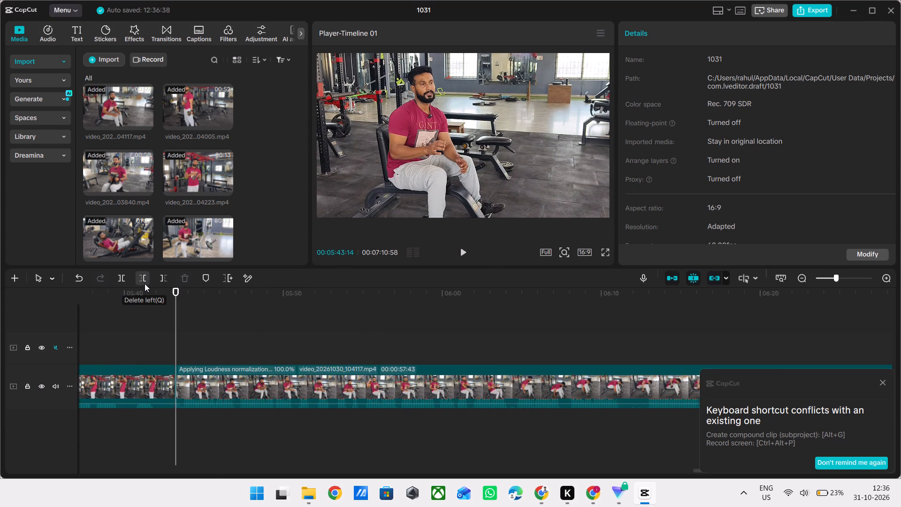
Review the later part of video_20261030_104117.mp4 and delete the clip's footage after 00:06:38:51.
{"action": "key", "text": "space"}
{"action": "scroll", "coordinate": [285, 369], "scroll_direction": "down", "scroll_amount": 2, "text": "ctrl"}
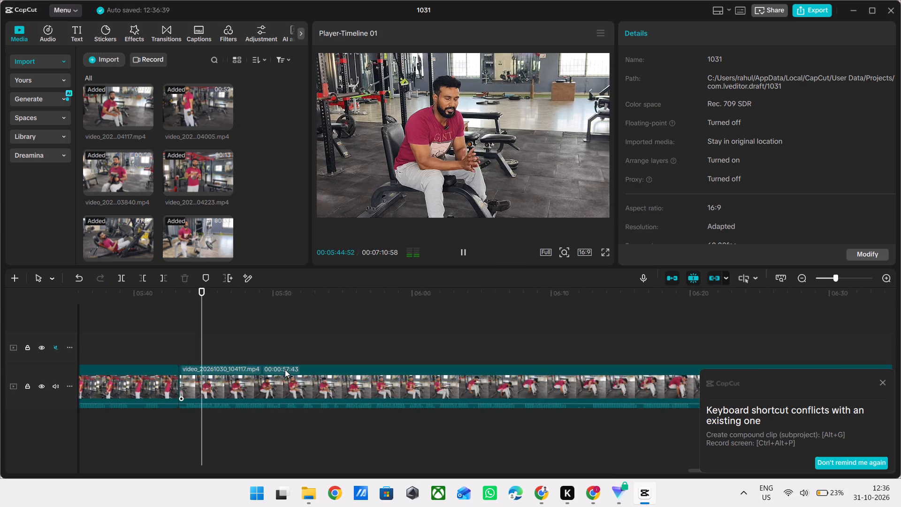
{"action": "scroll", "coordinate": [285, 369], "scroll_direction": "down", "scroll_amount": 9, "text": "ctrl"}
{"action": "double_click", "coordinate": [547, 325]}
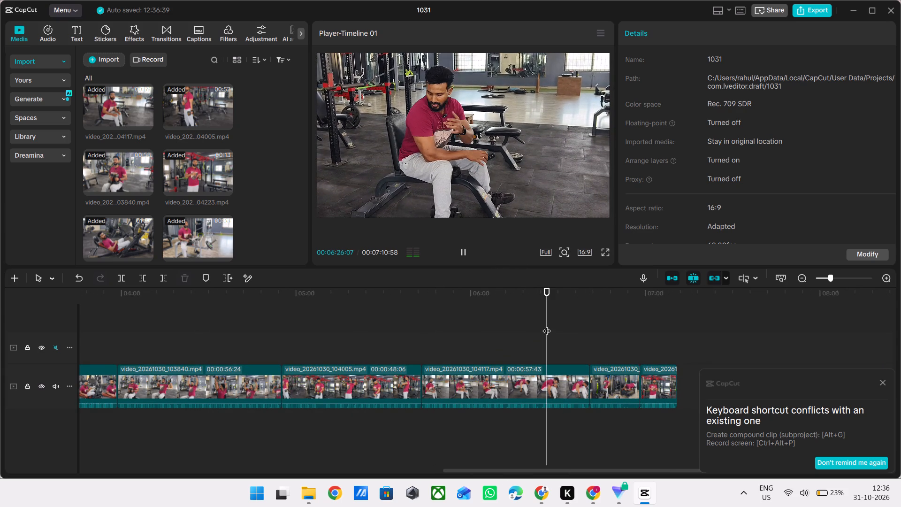
{"action": "left_click_drag", "start_coordinate": [547, 325], "coordinate": [567, 327]}
{"action": "key", "text": "space"}
{"action": "key", "text": "space"}
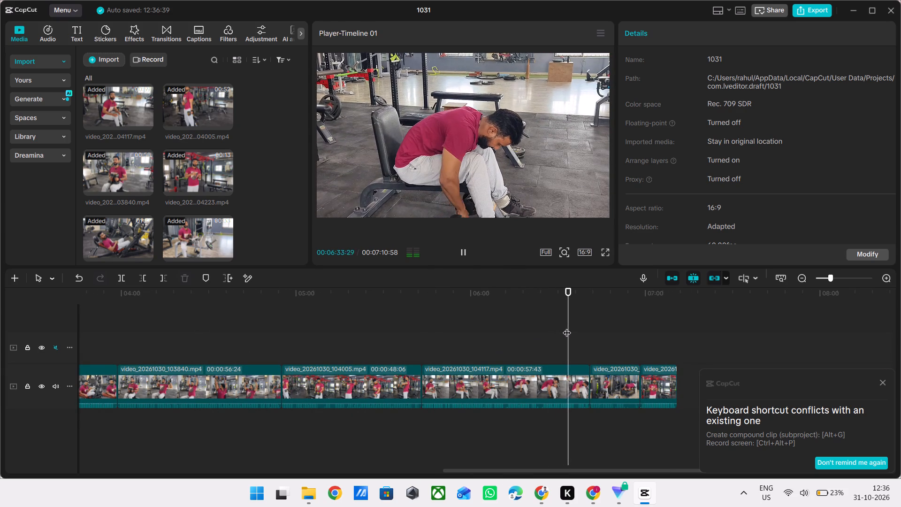
{"action": "scroll", "coordinate": [660, 336], "scroll_direction": "up", "scroll_amount": 5, "text": "ctrl"}
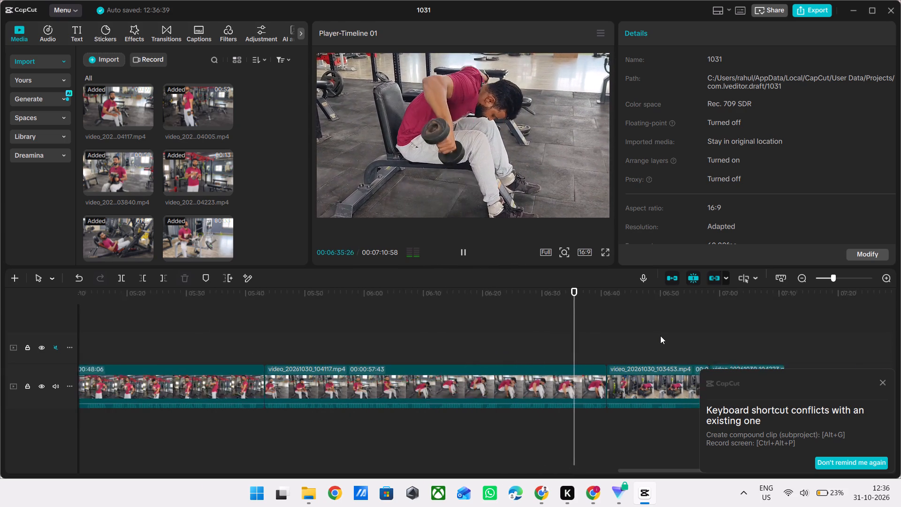
{"action": "scroll", "coordinate": [660, 336], "scroll_direction": "up", "scroll_amount": 10, "text": "ctrl"}
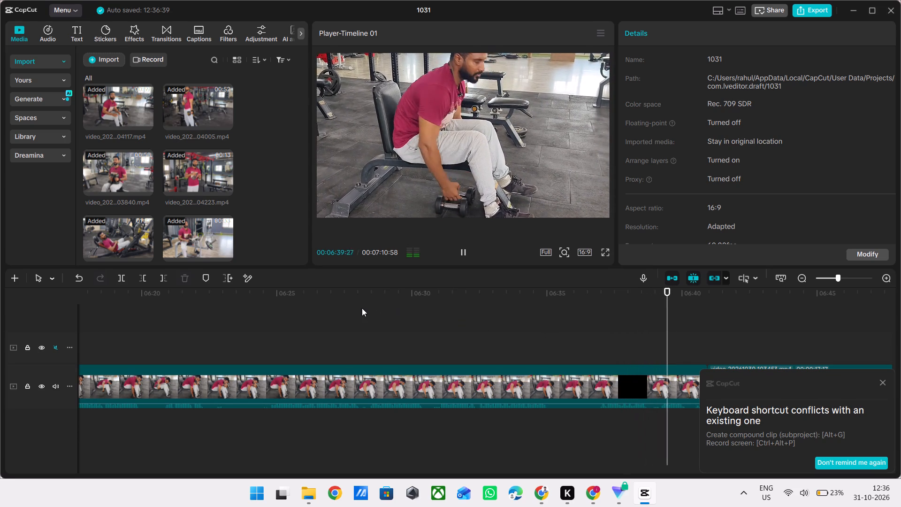
{"action": "key", "text": "space"}
{"action": "key", "text": "space"}
{"action": "scroll", "coordinate": [363, 308], "scroll_direction": "left", "scroll_amount": 1}
{"action": "scroll", "coordinate": [363, 308], "scroll_direction": "down", "scroll_amount": 4, "text": "ctrl"}
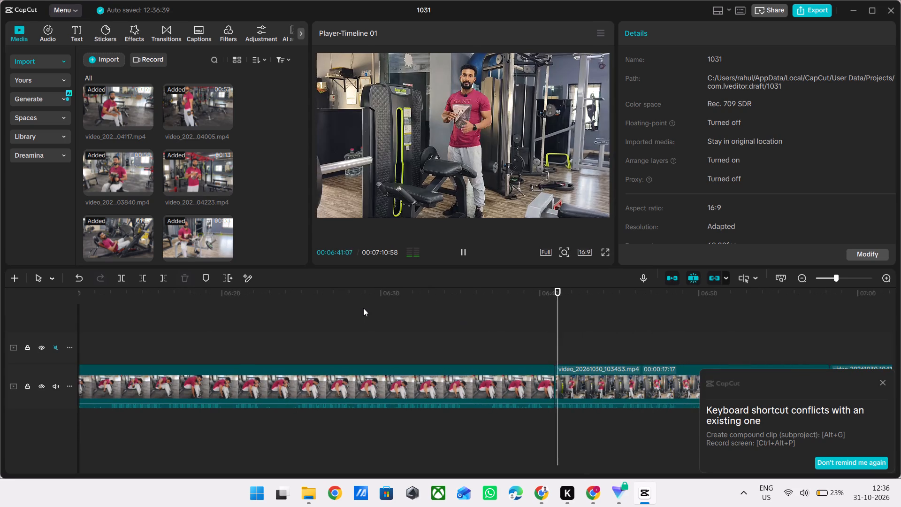
{"action": "double_click", "coordinate": [517, 290]}
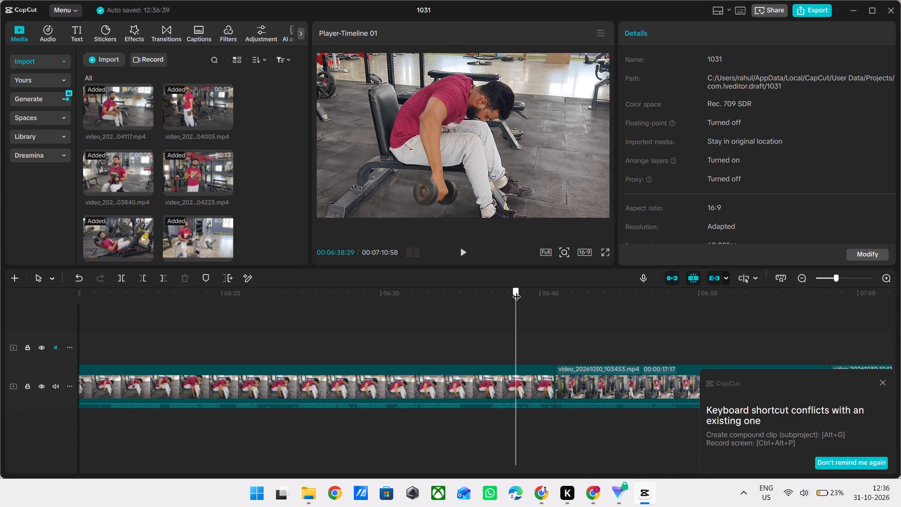
{"action": "key", "text": "space"}
{"action": "key", "text": "space"}
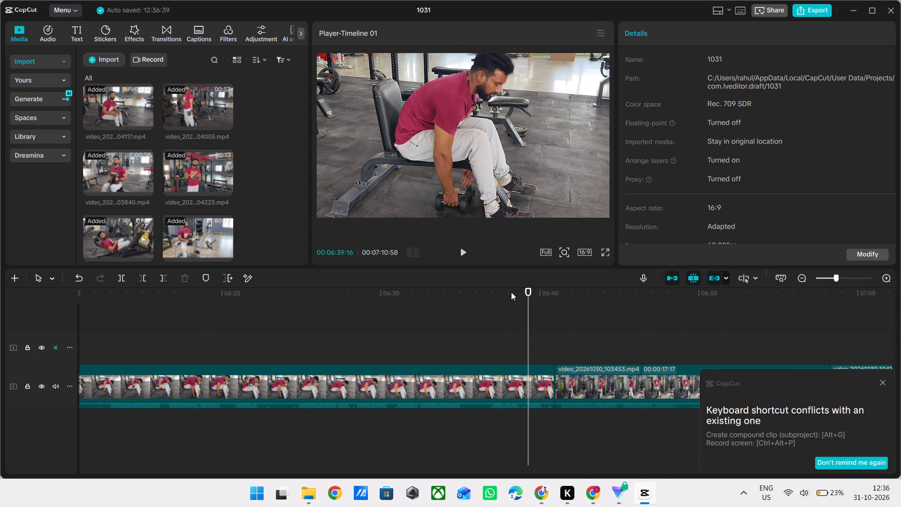
{"action": "left_click", "coordinate": [511, 292]}
{"action": "key", "text": "space"}
{"action": "key", "text": "space"}
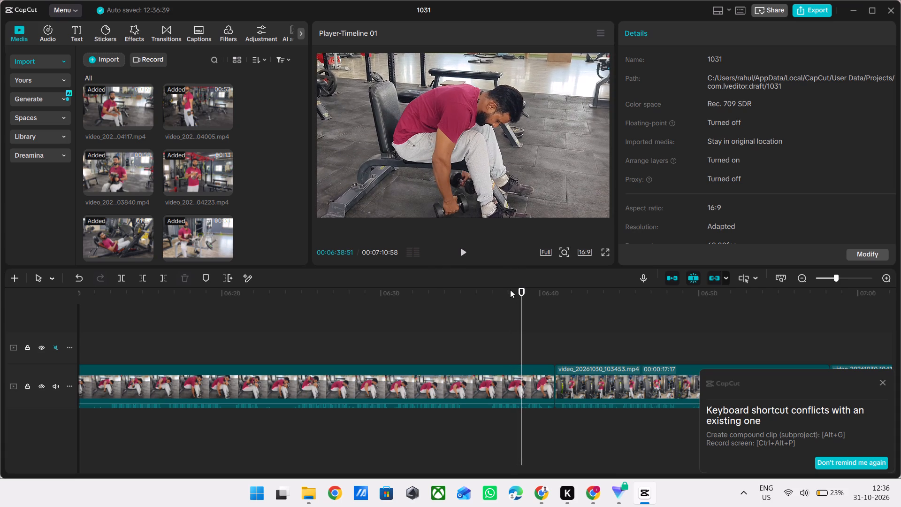
{"action": "left_click", "coordinate": [163, 277]}
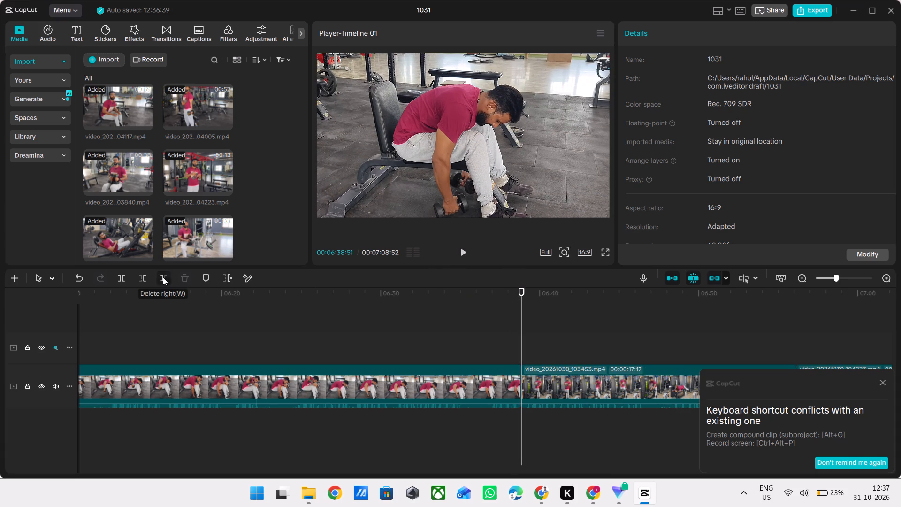
Preview video_20261030_103453.mp4 and move it on the main track to directly after video_20261030_103404.mp4.
{"action": "key", "text": "space"}
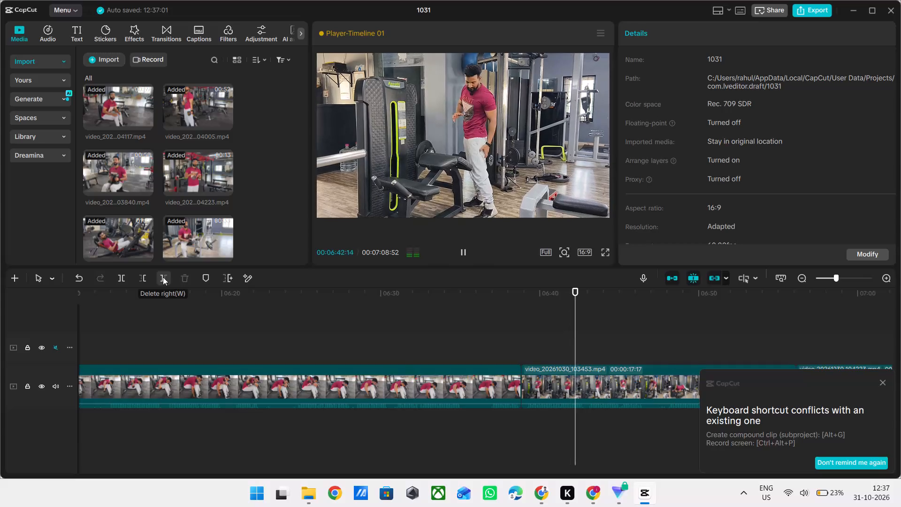
{"action": "scroll", "coordinate": [409, 385], "scroll_direction": "down", "scroll_amount": 14, "text": "ctrl"}
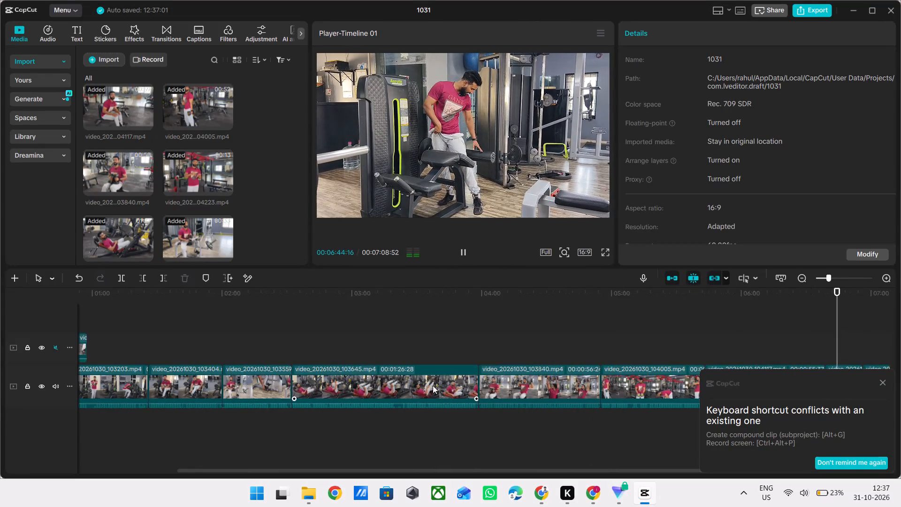
{"action": "scroll", "coordinate": [509, 383], "scroll_direction": "left", "scroll_amount": 1}
{"action": "scroll", "coordinate": [509, 383], "scroll_direction": "down", "scroll_amount": 4, "text": "ctrl"}
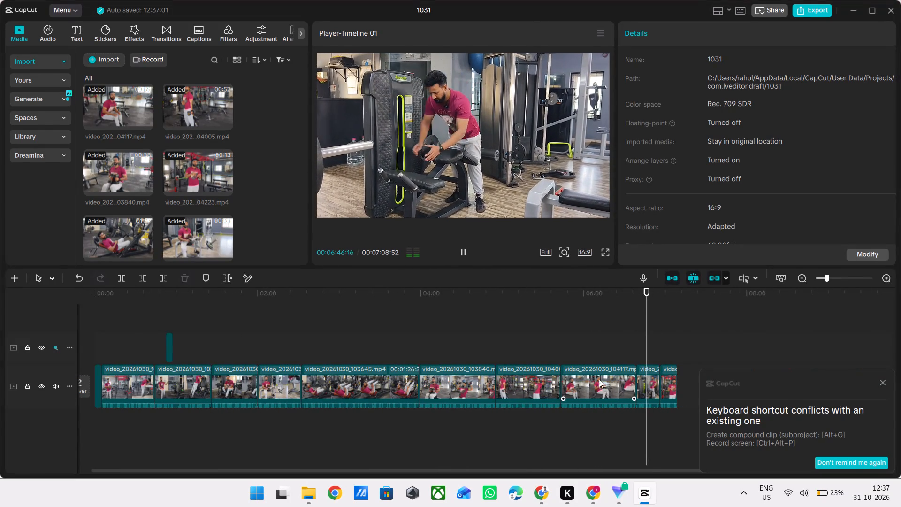
{"action": "left_click", "coordinate": [617, 385]}
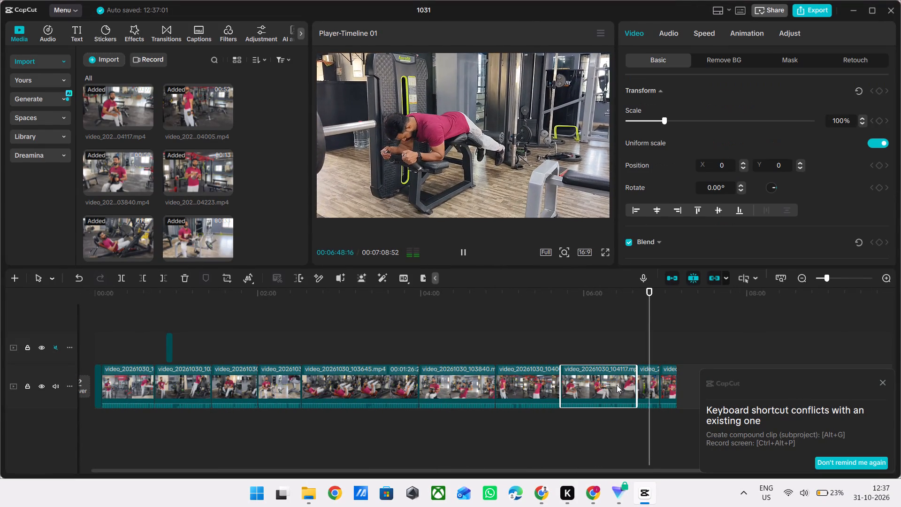
{"action": "left_click", "coordinate": [649, 387]}
{"action": "left_click_drag", "start_coordinate": [649, 387], "coordinate": [306, 371]}
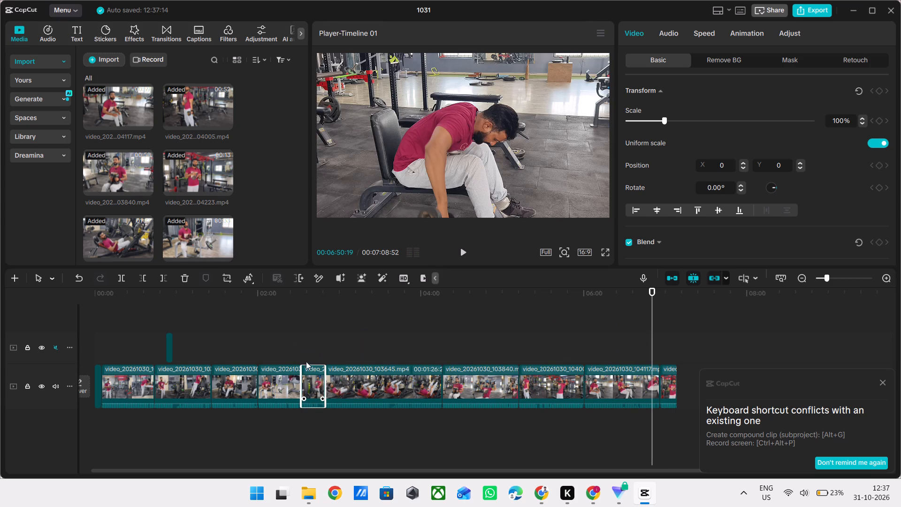
{"action": "left_click", "coordinate": [318, 331]}
{"action": "left_click_drag", "start_coordinate": [318, 331], "coordinate": [256, 340]}
{"action": "left_click", "coordinate": [315, 388]}
{"action": "left_click_drag", "start_coordinate": [315, 388], "coordinate": [272, 387]}
Review the reordered main track by sampling clips from about 00:01:46 to the start of video_20261030_103840.mp4.
{"action": "left_click", "coordinate": [238, 354]}
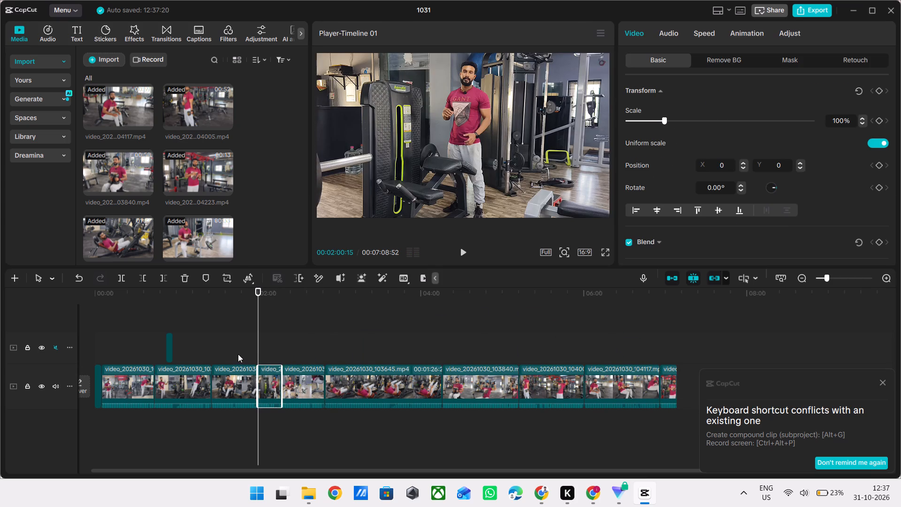
{"action": "key", "text": "space"}
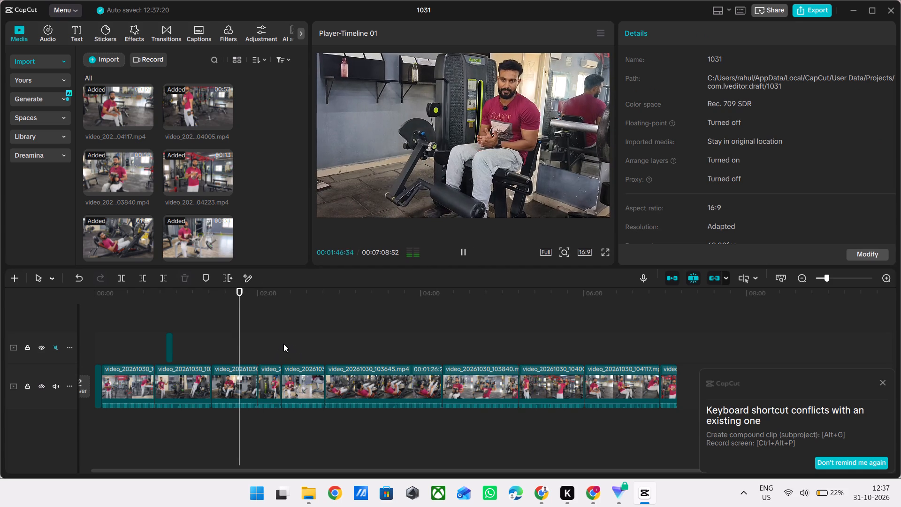
{"action": "double_click", "coordinate": [277, 342]}
{"action": "left_click_drag", "start_coordinate": [277, 342], "coordinate": [270, 344]}
{"action": "key", "text": "space"}
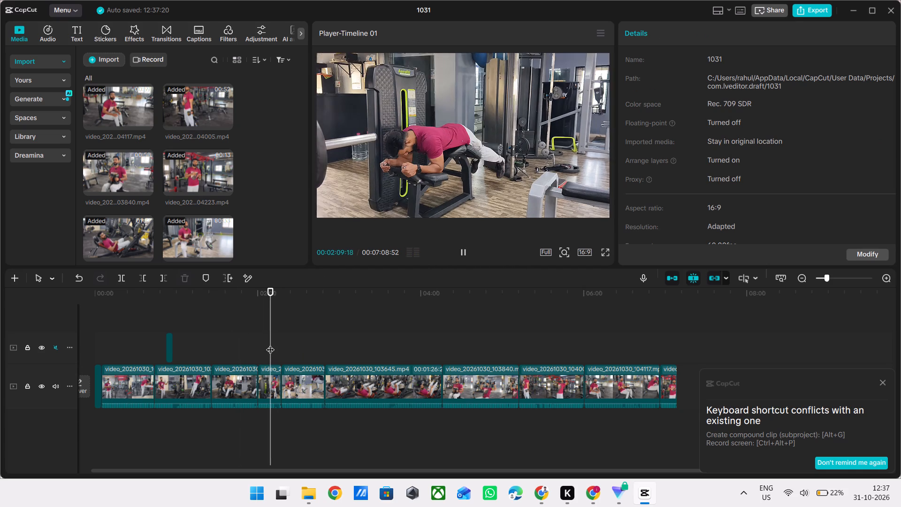
{"action": "key", "text": "space"}
{"action": "double_click", "coordinate": [301, 287]}
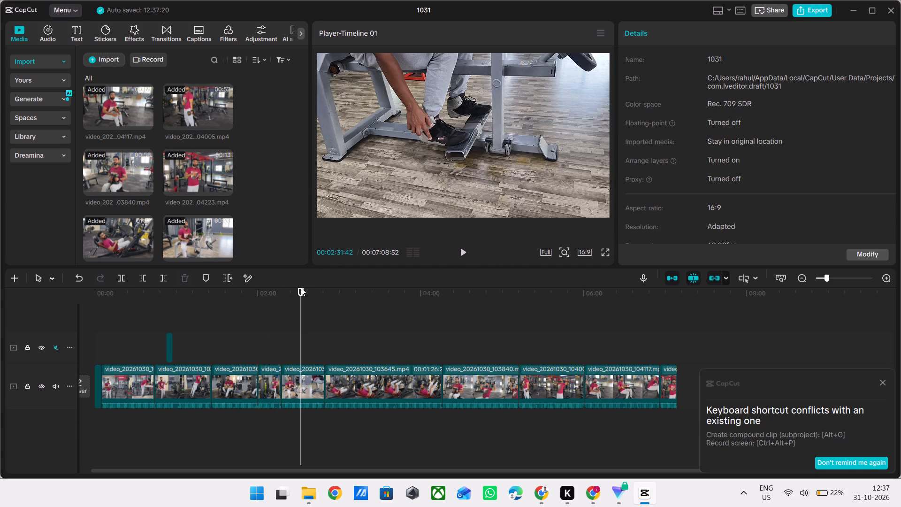
{"action": "key", "text": "space"}
{"action": "double_click", "coordinate": [370, 297]}
{"action": "key", "text": "space"}
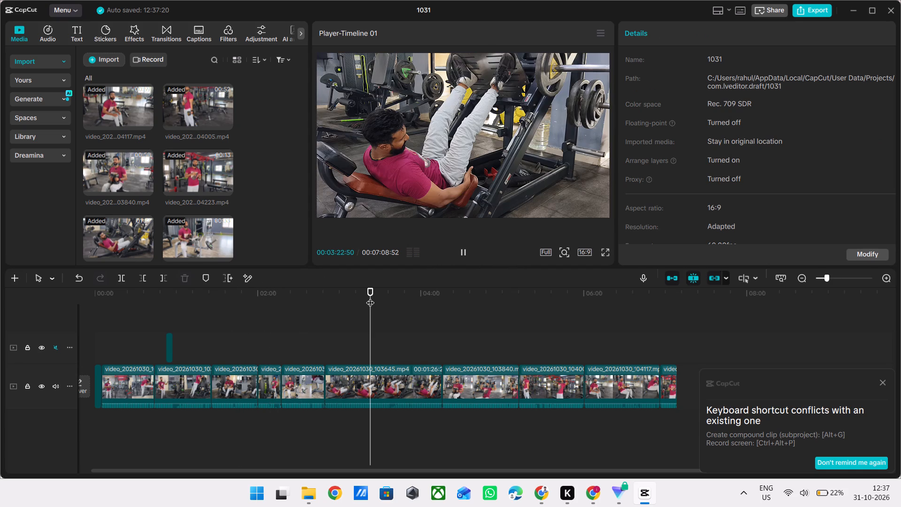
{"action": "key", "text": "space"}
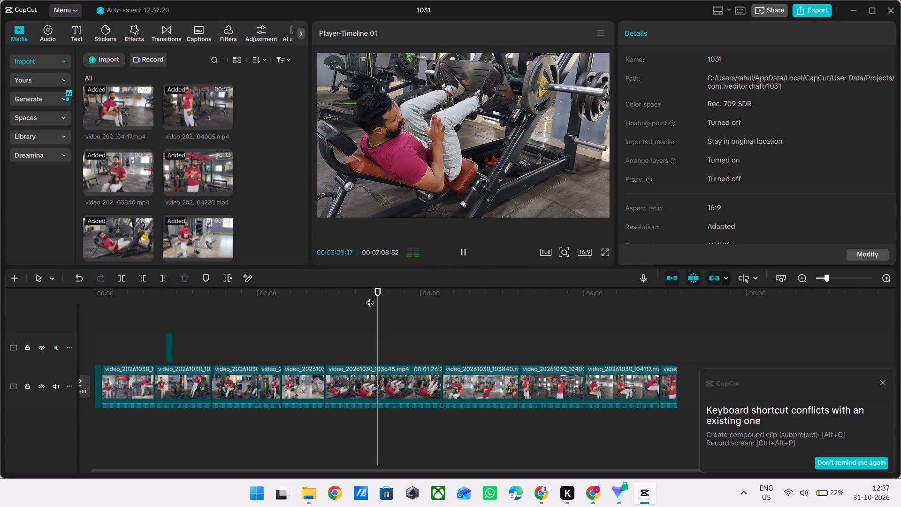
{"action": "double_click", "coordinate": [445, 310]}
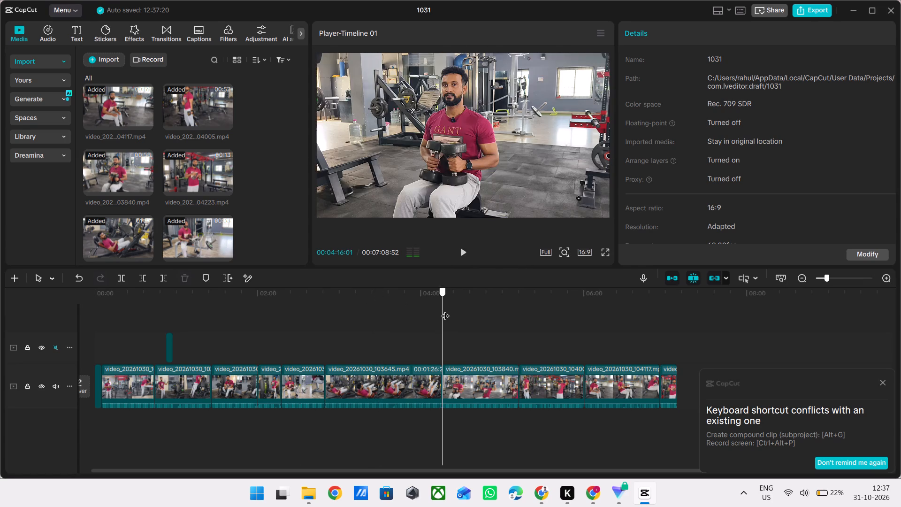
Review the rest of the main track by sampling clips from the start of video_20261030_103840.mp4 to the end, rechecking video_20261030_103645.mp4.
{"action": "key", "text": "space"}
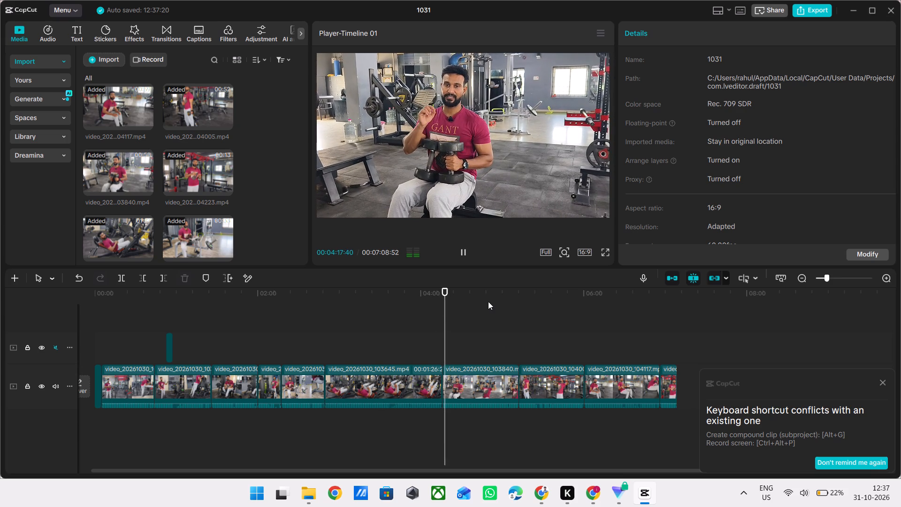
{"action": "left_click", "coordinate": [488, 301]}
{"action": "left_click_drag", "start_coordinate": [488, 301], "coordinate": [516, 305]}
{"action": "key", "text": "space"}
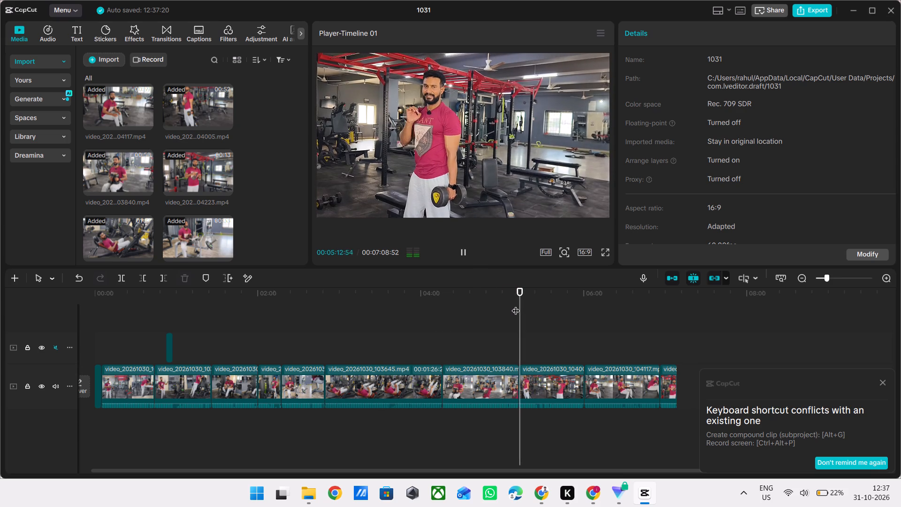
{"action": "scroll", "coordinate": [321, 326], "scroll_direction": "down", "scroll_amount": 6, "text": "ctrl"}
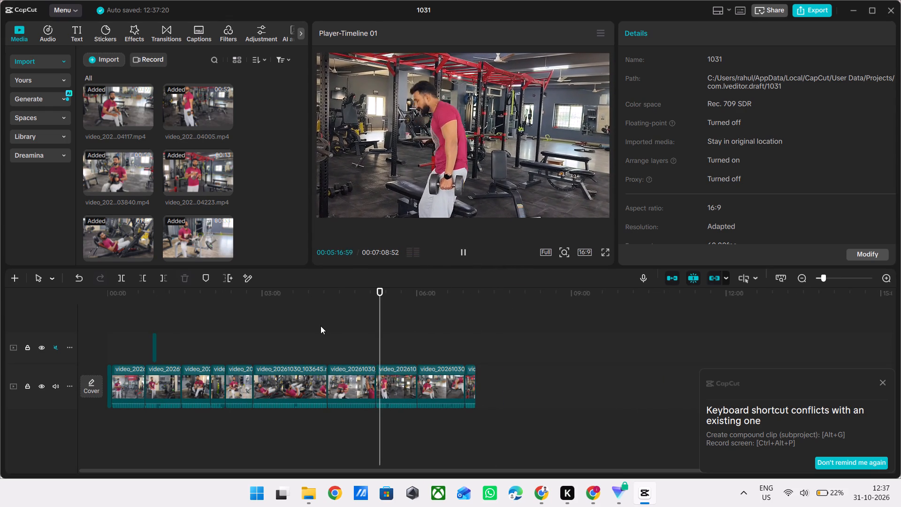
{"action": "left_click", "coordinate": [388, 316]}
{"action": "left_click_drag", "start_coordinate": [388, 316], "coordinate": [402, 319]}
{"action": "left_click_drag", "start_coordinate": [402, 319], "coordinate": [299, 341]}
{"action": "scroll", "coordinate": [299, 341], "scroll_direction": "up", "scroll_amount": 1}
{"action": "key", "text": "space"}
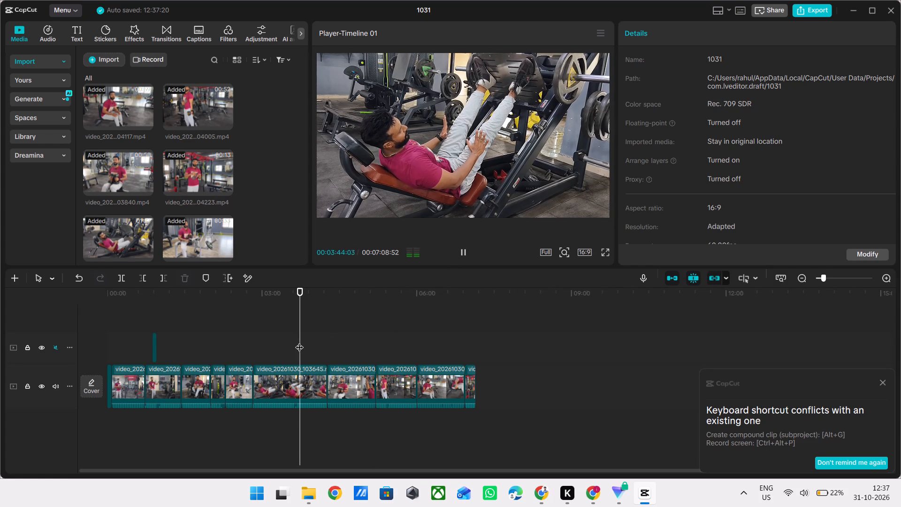
{"action": "double_click", "coordinate": [436, 308]}
{"action": "left_click_drag", "start_coordinate": [436, 308], "coordinate": [450, 302]}
{"action": "key", "text": "space"}
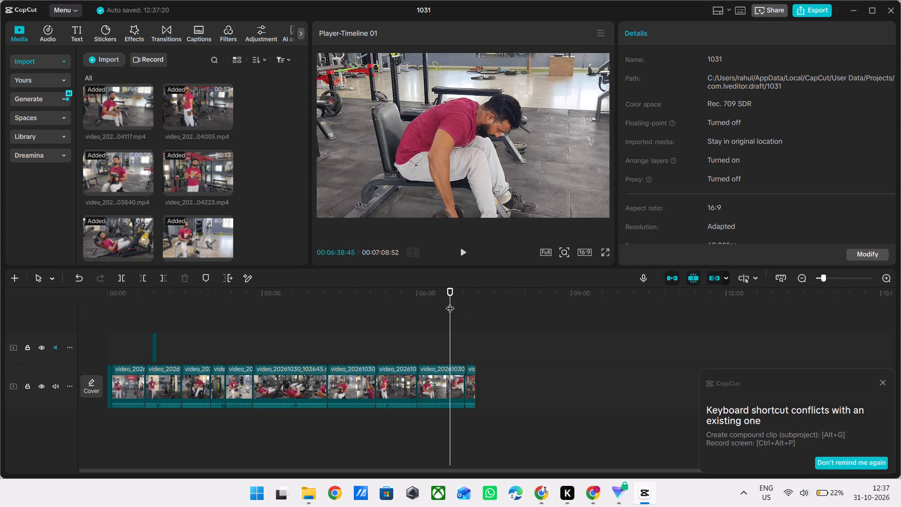
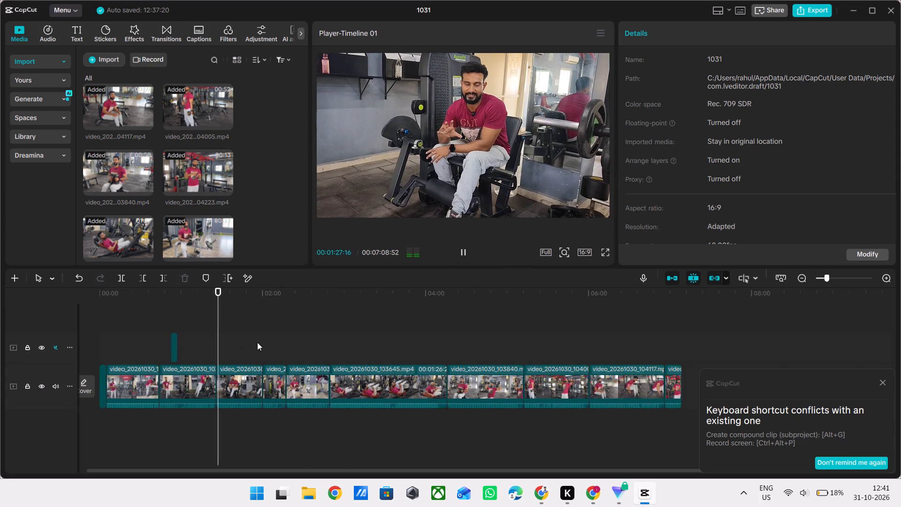
Review the gym footage in project 1031 from about 1:27 to 1:31 with a closer view of the timeline clips.
{"action": "scroll", "coordinate": [257, 342], "scroll_direction": "up", "scroll_amount": 4, "text": "ctrl"}
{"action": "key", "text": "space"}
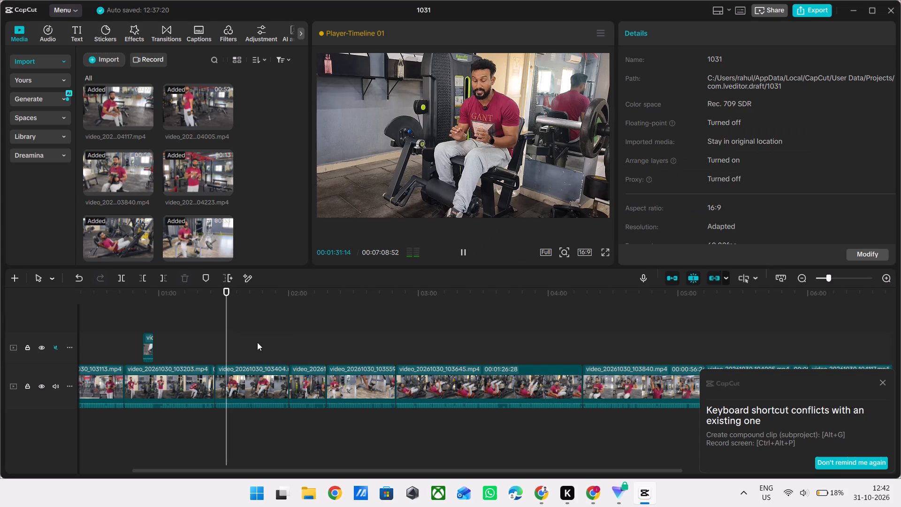
Cut off the end of the video_20261030_103404.mp4 clip at 00:01:58:20 and play across the new cut.
{"action": "scroll", "coordinate": [363, 321], "scroll_direction": "left", "scroll_amount": 1}
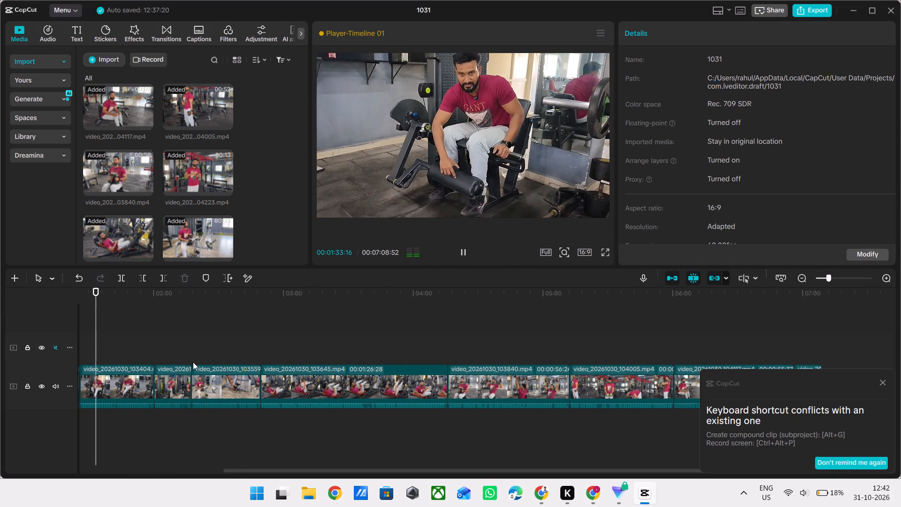
{"action": "scroll", "coordinate": [193, 362], "scroll_direction": "up", "scroll_amount": 7, "text": "ctrl"}
{"action": "left_click", "coordinate": [199, 345]}
{"action": "left_click_drag", "start_coordinate": [199, 345], "coordinate": [207, 345]}
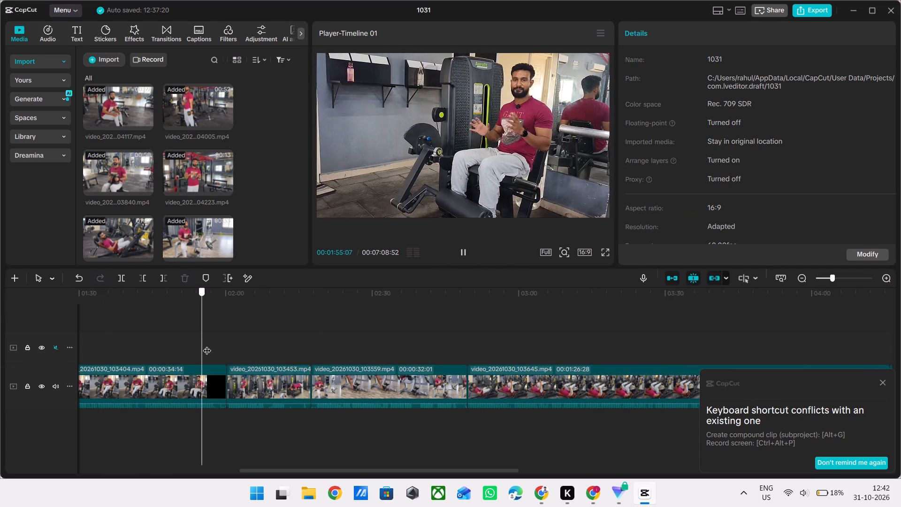
{"action": "left_click_drag", "start_coordinate": [207, 345], "coordinate": [212, 344]}
{"action": "key", "text": "space"}
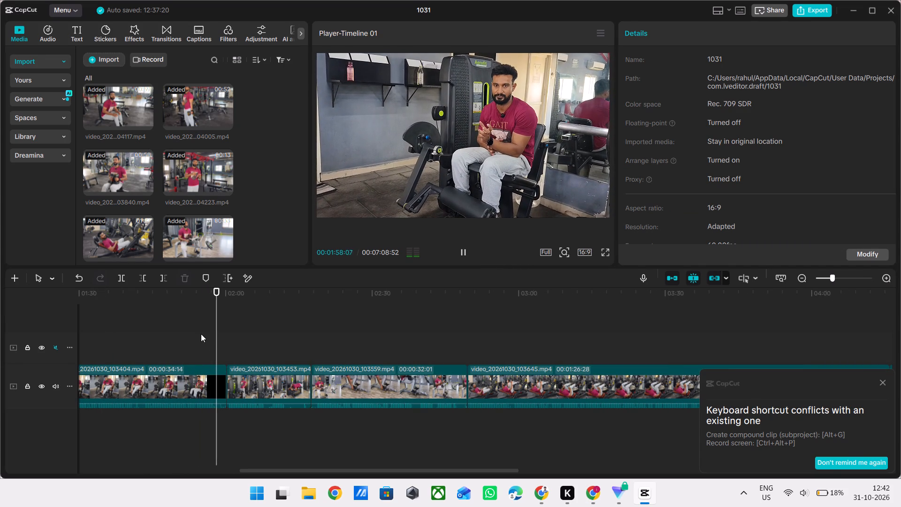
{"action": "key", "text": "space"}
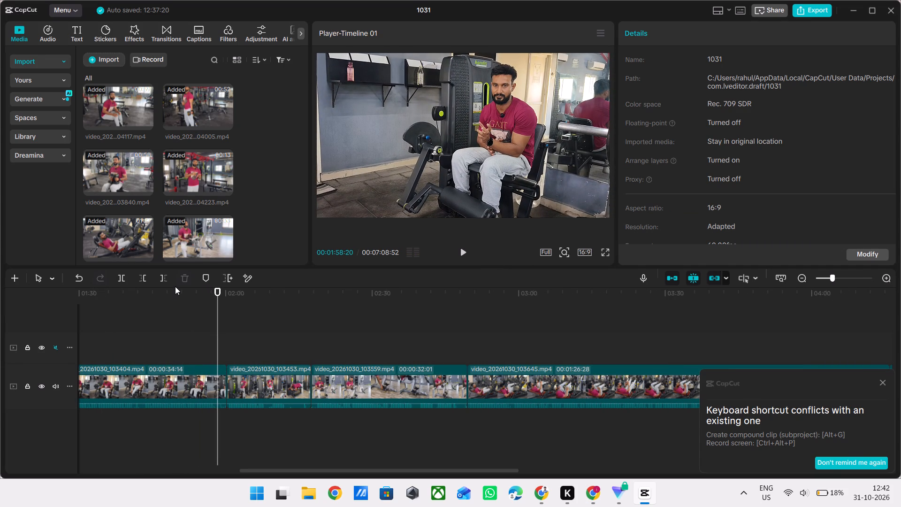
{"action": "left_click", "coordinate": [160, 275]}
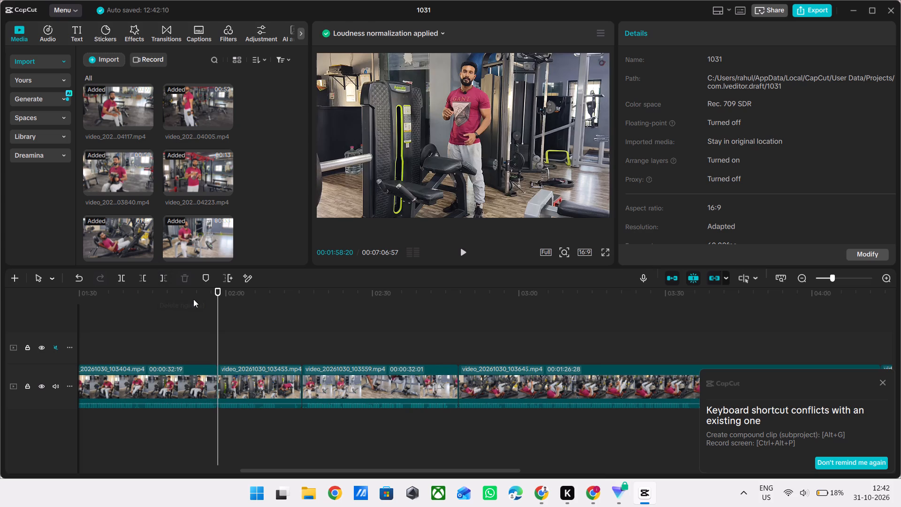
{"action": "left_click", "coordinate": [193, 299]}
{"action": "key", "text": "space"}
Trim the end of the video_20261030_103453.mp4 leg curl clip down to a duration of 00:00:14:45 and play on.
{"action": "scroll", "coordinate": [275, 325], "scroll_direction": "up", "scroll_amount": 2, "text": "ctrl"}
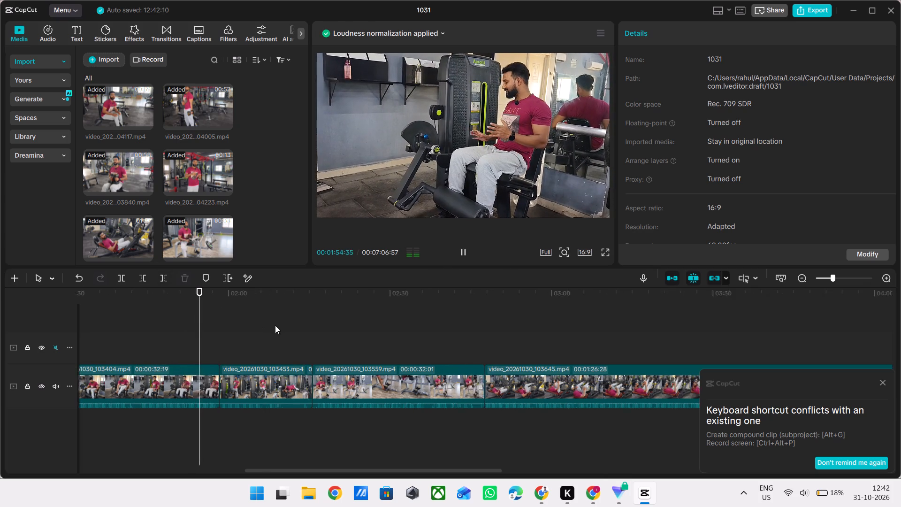
{"action": "scroll", "coordinate": [275, 325], "scroll_direction": "up", "scroll_amount": 3, "text": "ctrl"}
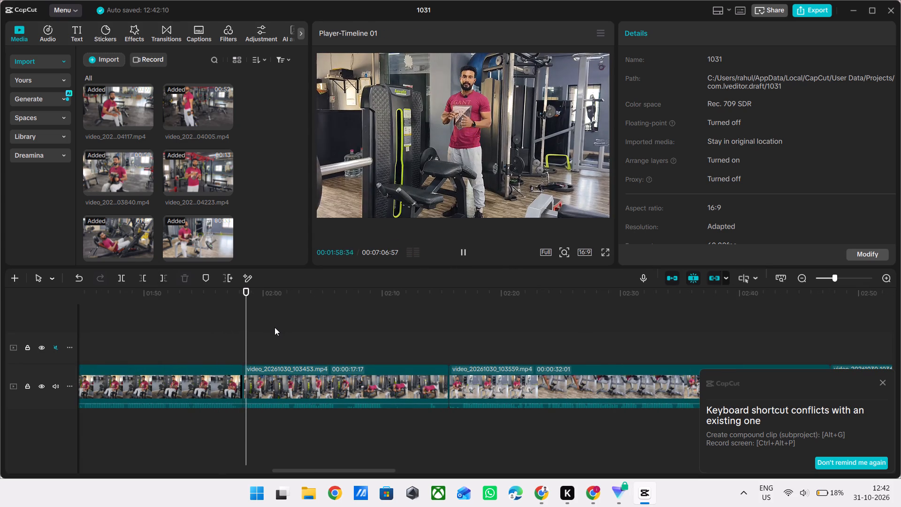
{"action": "double_click", "coordinate": [330, 328]}
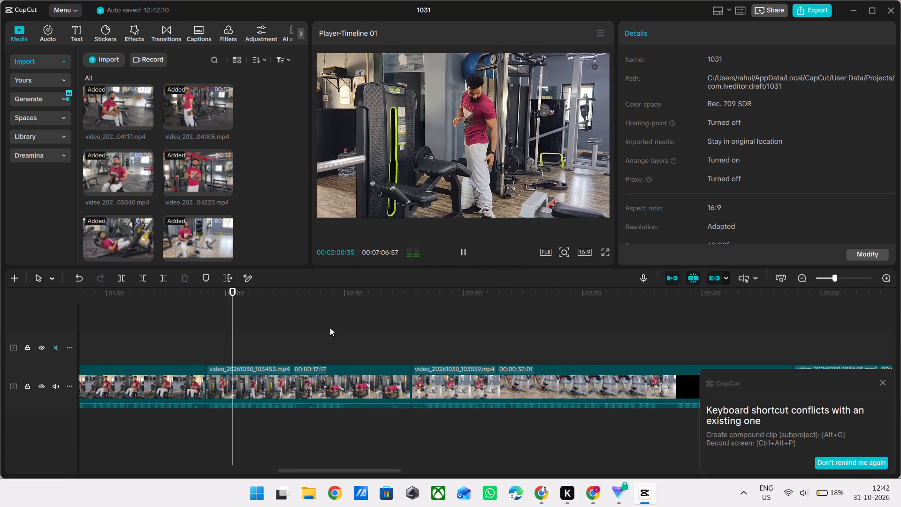
{"action": "left_click_drag", "start_coordinate": [330, 328], "coordinate": [385, 351]}
{"action": "key", "text": "space"}
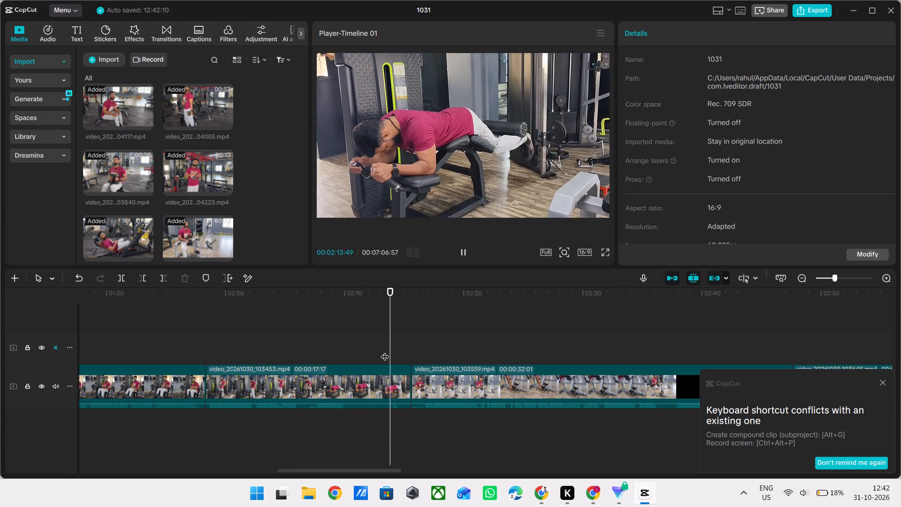
{"action": "left_click", "coordinate": [375, 308]}
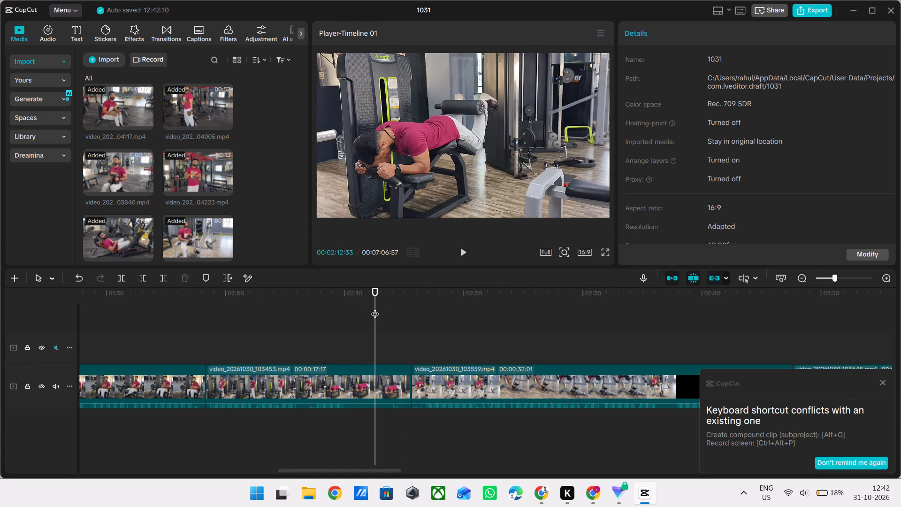
{"action": "key", "text": "space"}
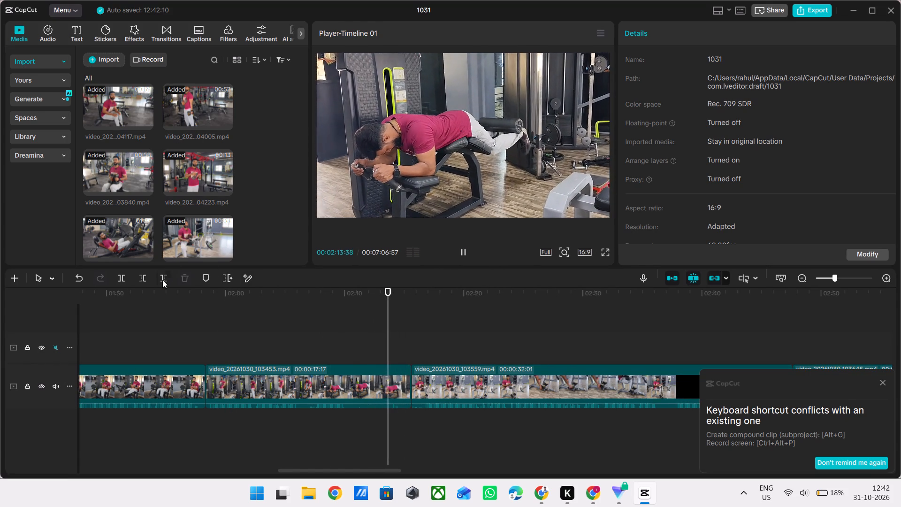
{"action": "left_click", "coordinate": [162, 280]}
{"action": "left_click", "coordinate": [332, 305]}
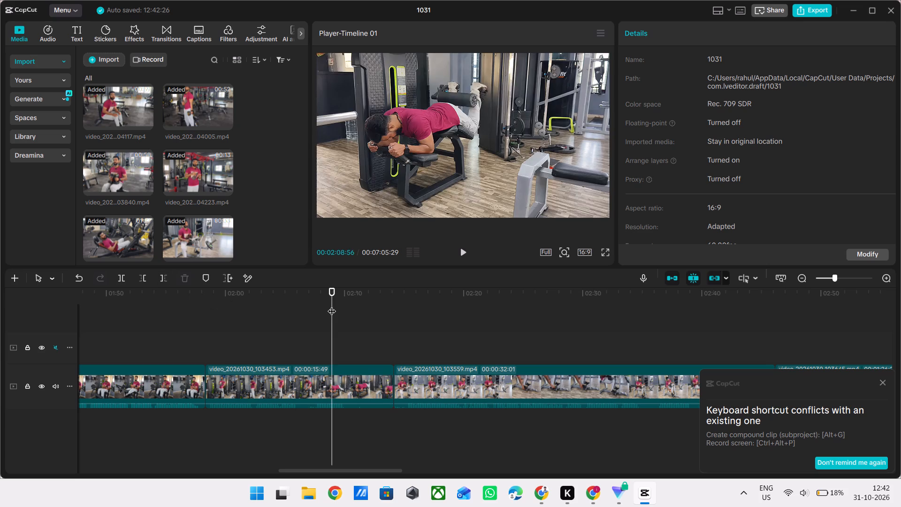
{"action": "key", "text": "space"}
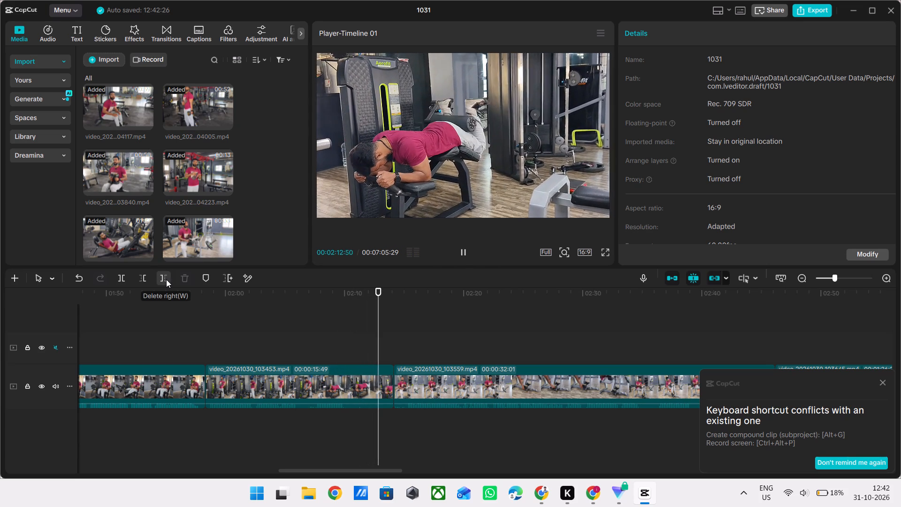
{"action": "left_click", "coordinate": [166, 279]}
{"action": "key", "text": "space"}
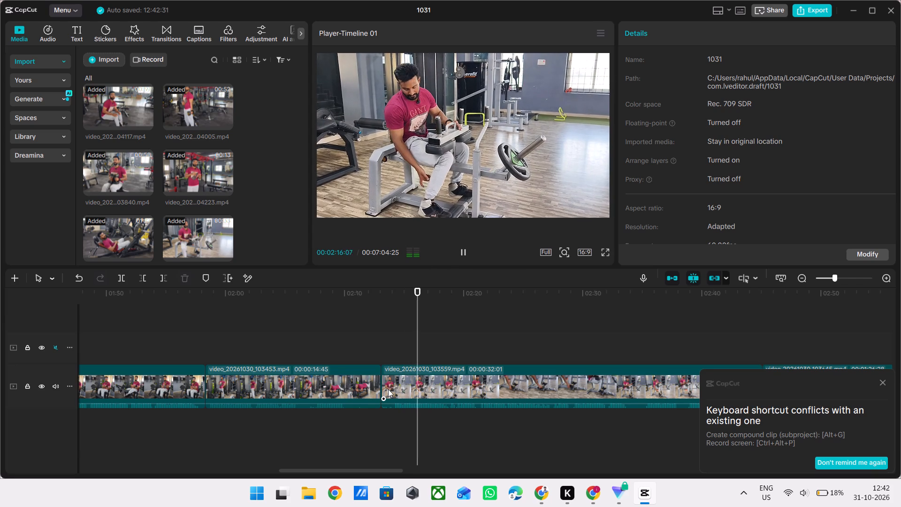
Find the end of the movement in the video_20261030_103559.mp4 clip and cut off everything after 00:02:43:27.
{"action": "scroll", "coordinate": [403, 333], "scroll_direction": "left", "scroll_amount": 1}
{"action": "scroll", "coordinate": [403, 333], "scroll_direction": "down", "scroll_amount": 6, "text": "ctrl"}
{"action": "scroll", "coordinate": [403, 333], "scroll_direction": "left", "scroll_amount": 1}
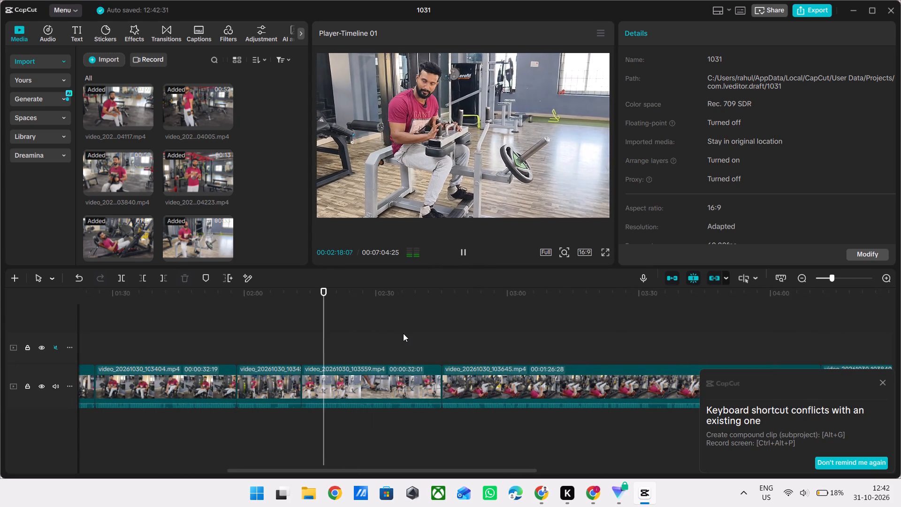
{"action": "scroll", "coordinate": [403, 333], "scroll_direction": "left", "scroll_amount": 1}
{"action": "left_click", "coordinate": [439, 331]}
{"action": "left_click_drag", "start_coordinate": [439, 331], "coordinate": [432, 331]}
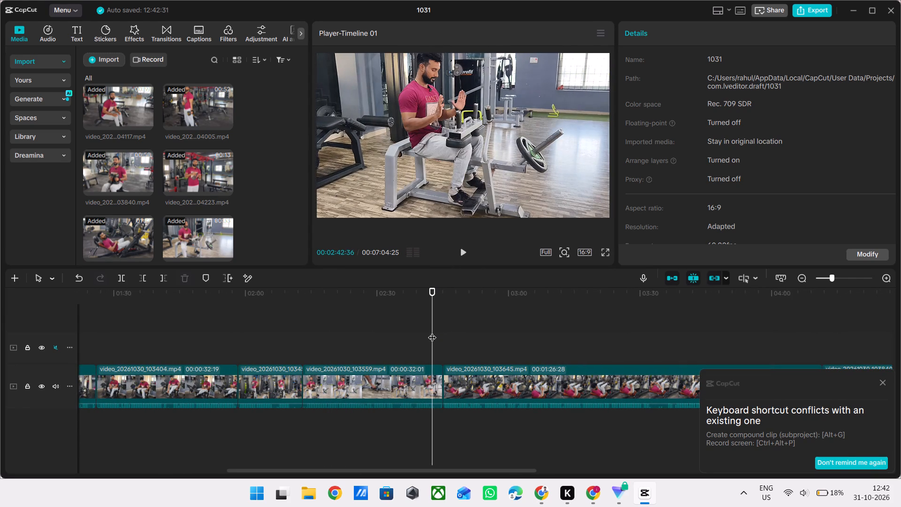
{"action": "key", "text": "space"}
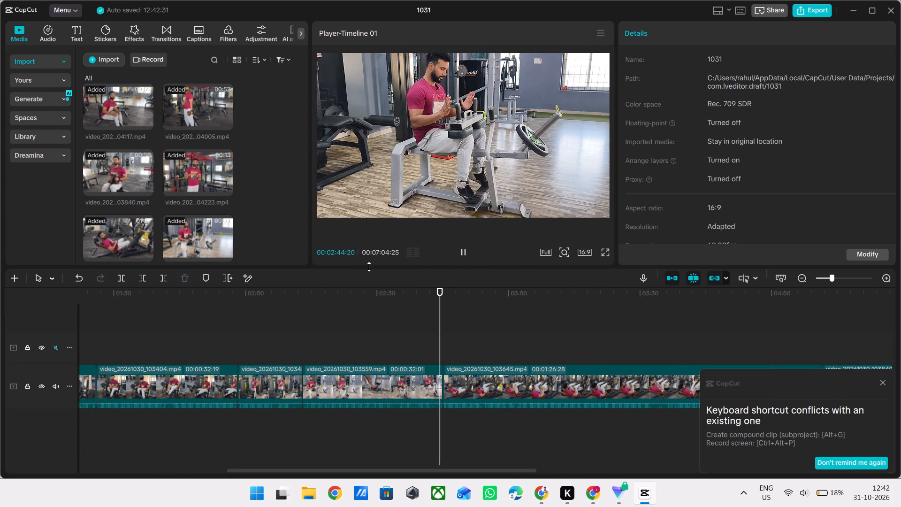
{"action": "key", "text": "space"}
{"action": "double_click", "coordinate": [429, 294]}
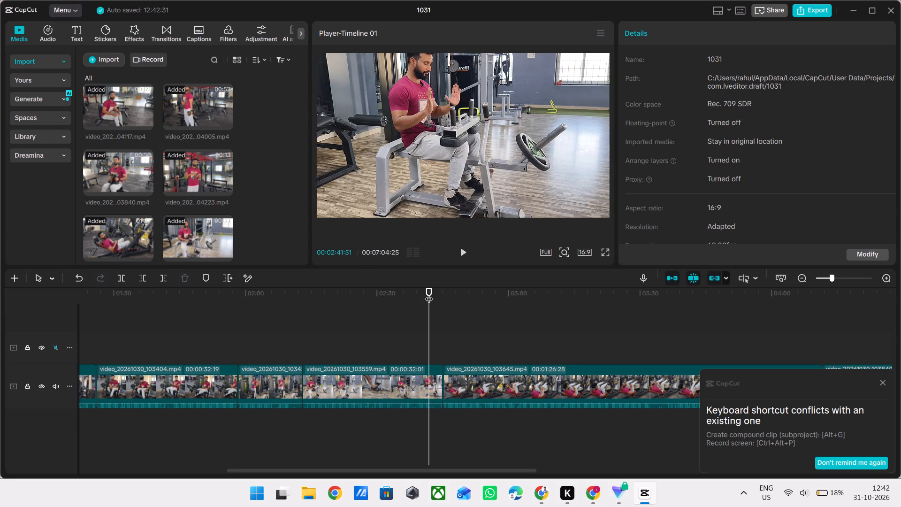
{"action": "key", "text": "space"}
{"action": "key", "text": "space"}
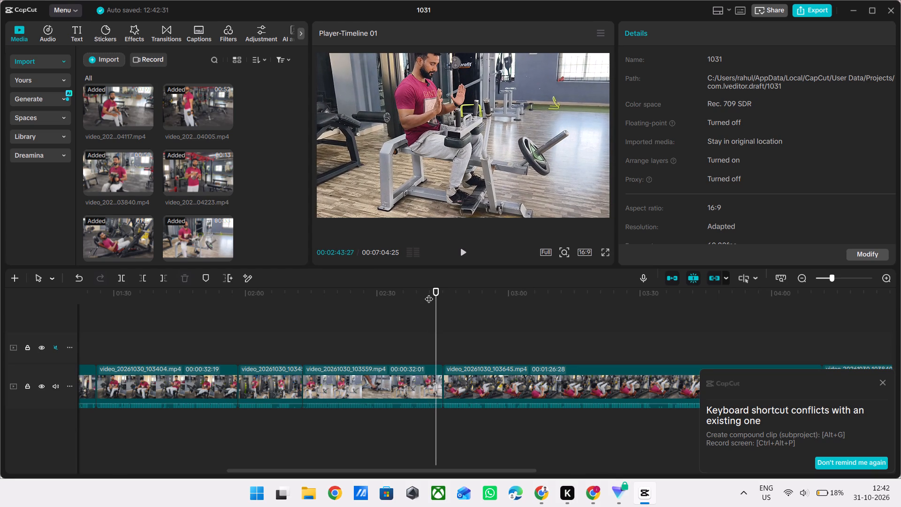
{"action": "left_click", "coordinate": [166, 280]}
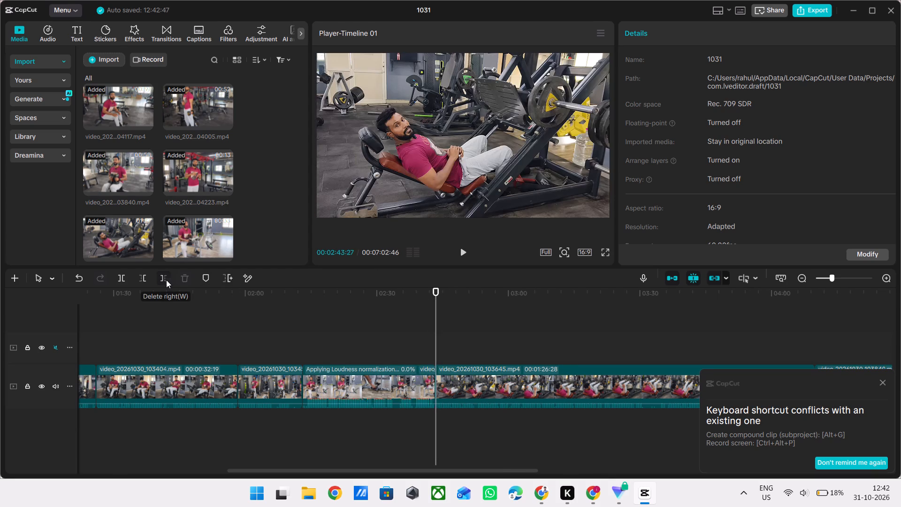
Preview the start of the leg press clip and the dumbbell clip from about 00:04:10.
{"action": "key", "text": "space"}
{"action": "scroll", "coordinate": [283, 391], "scroll_direction": "down", "scroll_amount": 7, "text": "ctrl"}
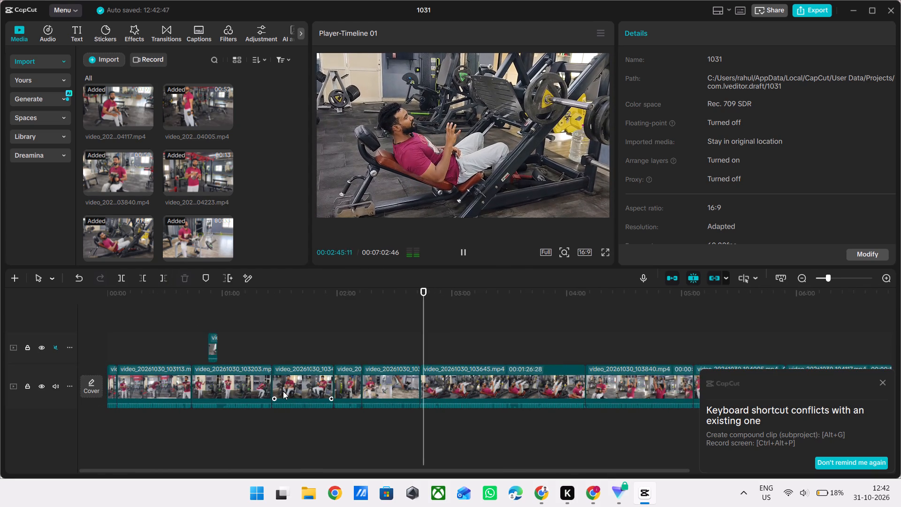
{"action": "scroll", "coordinate": [283, 391], "scroll_direction": "down", "scroll_amount": 5, "text": "ctrl"}
{"action": "double_click", "coordinate": [402, 306]}
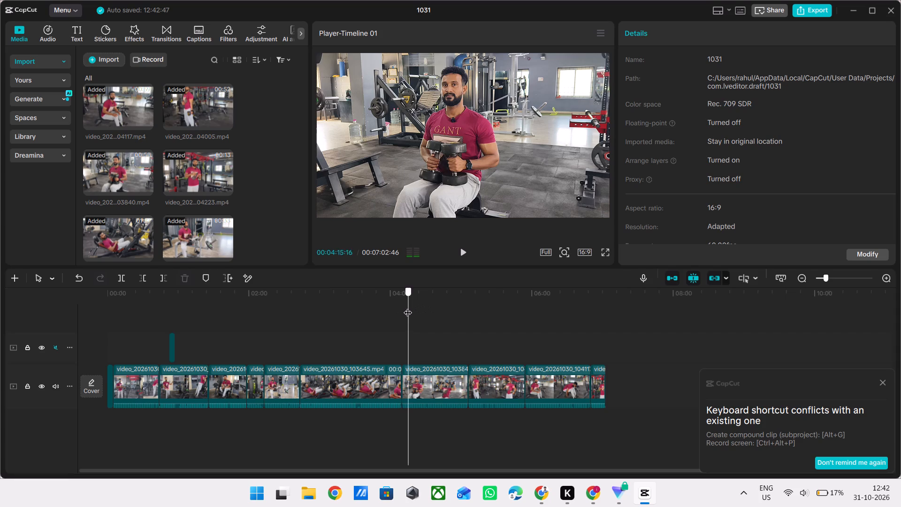
{"action": "key", "text": "space"}
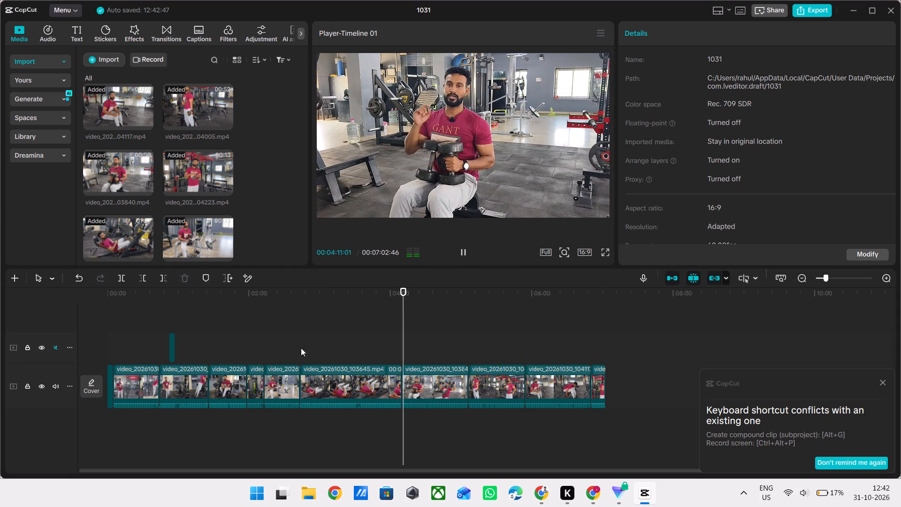
Select all the clips on the main video track and set their volume to 5.0 dB.
{"action": "scroll", "coordinate": [93, 438], "scroll_direction": "up", "scroll_amount": 8, "text": "ctrl"}
{"action": "scroll", "coordinate": [148, 440], "scroll_direction": "up", "scroll_amount": 8, "text": "ctrl"}
{"action": "scroll", "coordinate": [148, 440], "scroll_direction": "right", "scroll_amount": 3}
{"action": "left_click_drag", "start_coordinate": [107, 447], "coordinate": [97, 362]}
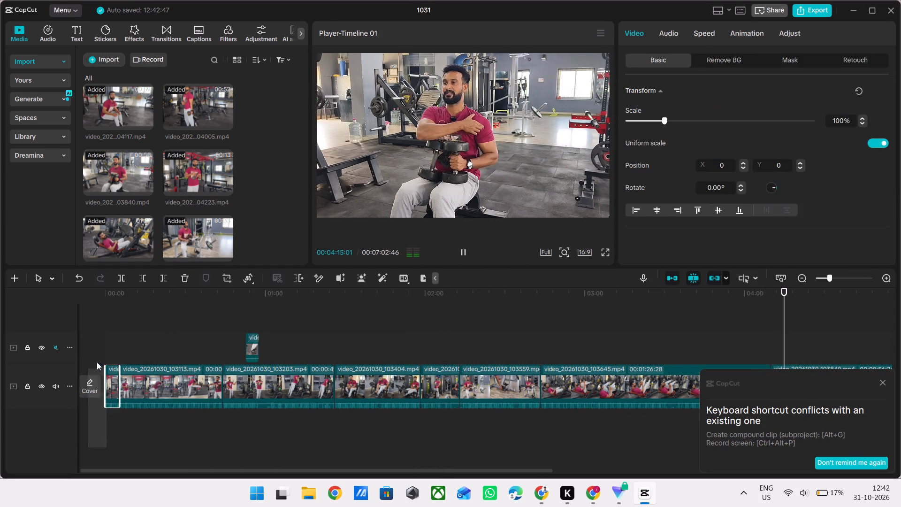
{"action": "left_click_drag", "start_coordinate": [97, 362], "coordinate": [872, 413]}
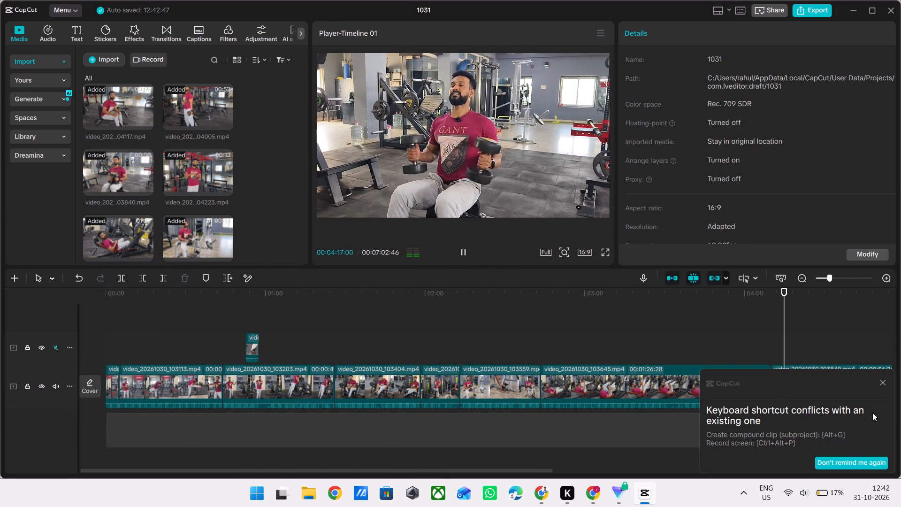
{"action": "left_click_drag", "start_coordinate": [872, 413], "coordinate": [900, 381]}
{"action": "scroll", "coordinate": [536, 333], "scroll_direction": "right", "scroll_amount": 15}
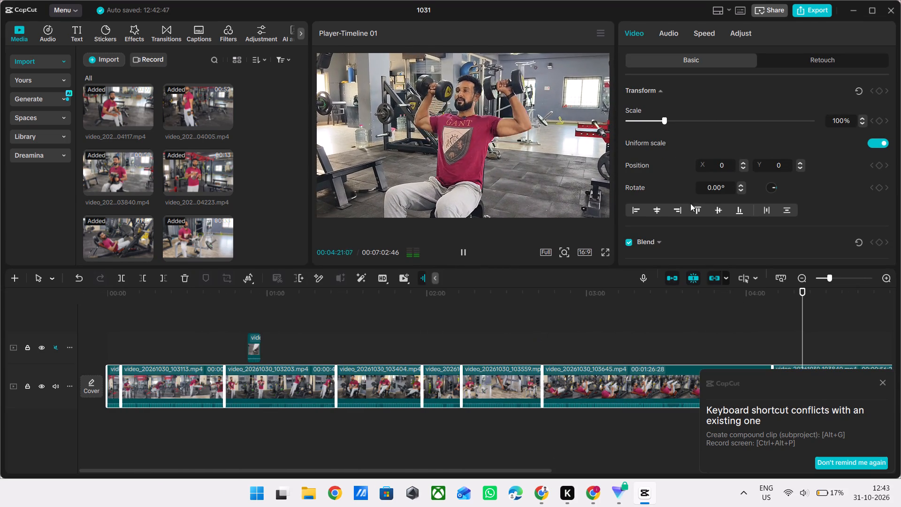
{"action": "left_click", "coordinate": [669, 34]}
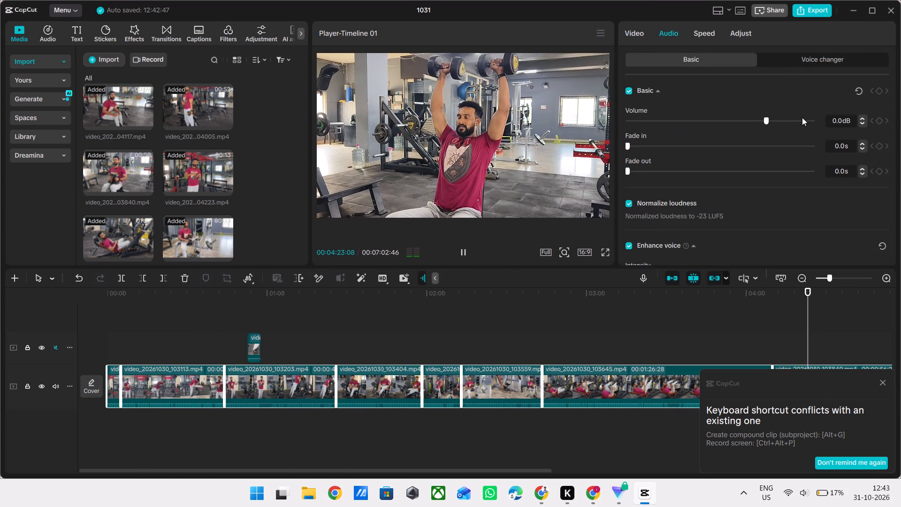
{"action": "left_click_drag", "start_coordinate": [844, 118], "coordinate": [788, 123]}
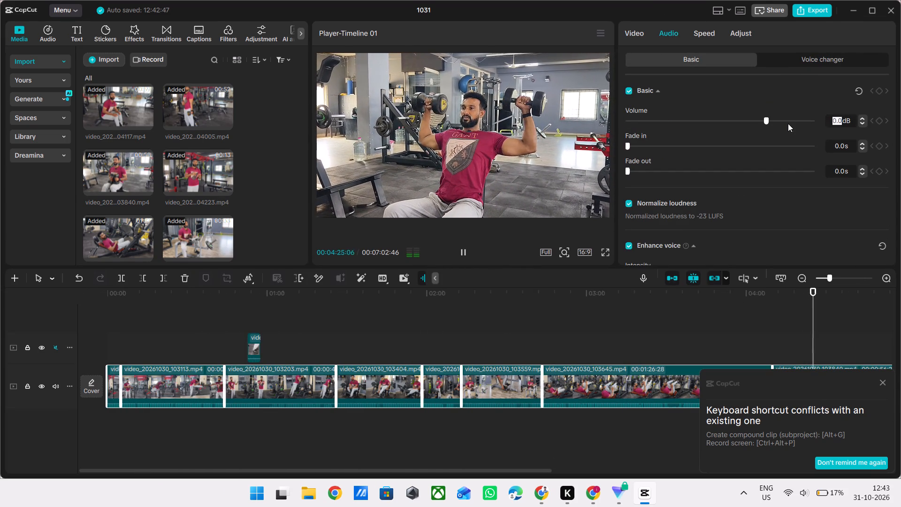
{"action": "key", "text": "5"}
{"action": "key", "text": "Return"}
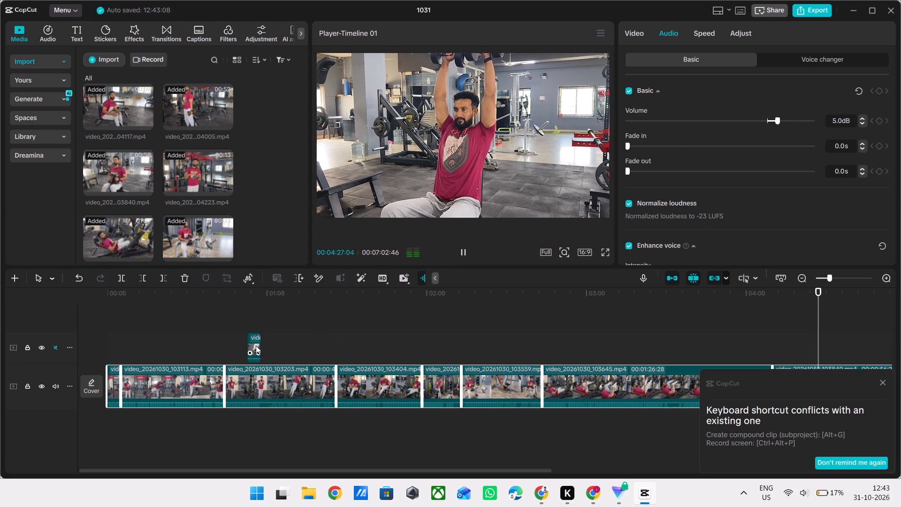
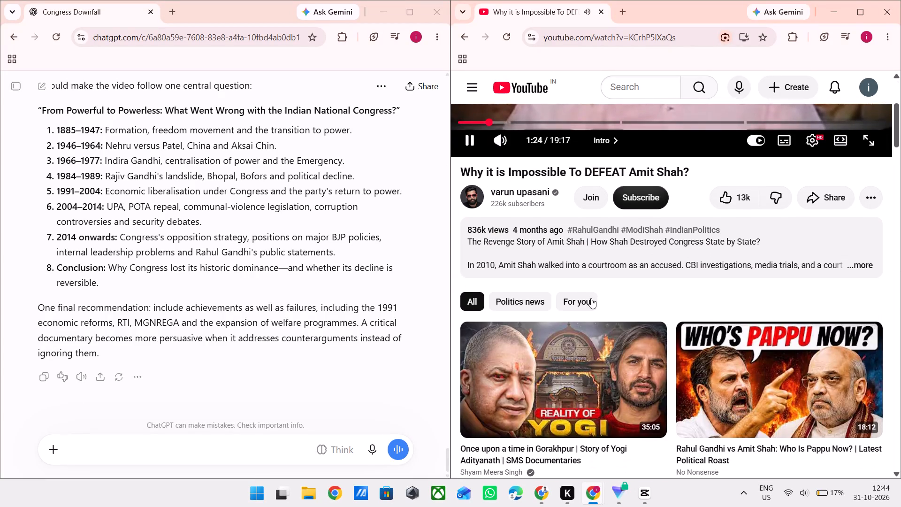
{"action": "scroll", "coordinate": [591, 298], "scroll_direction": "down", "scroll_amount": 2}
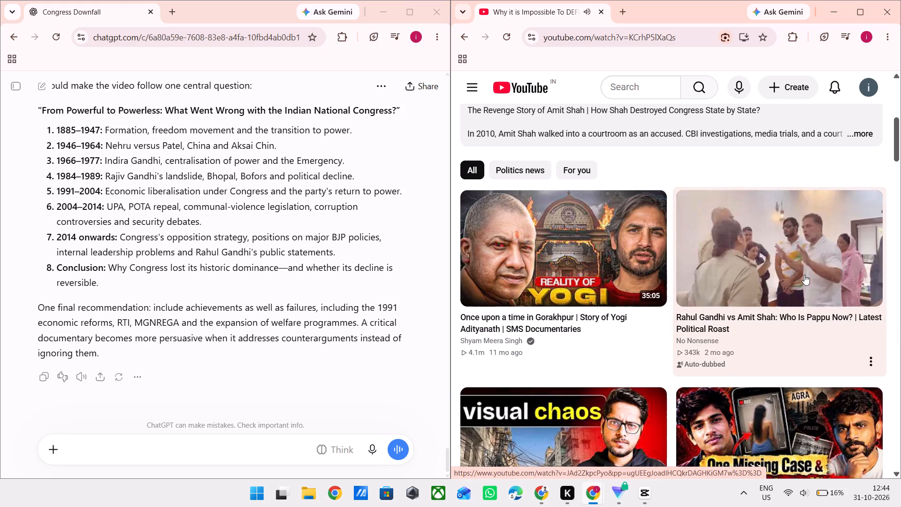
{"action": "scroll", "coordinate": [804, 275], "scroll_direction": "down", "scroll_amount": 2}
{"action": "scroll", "coordinate": [900, 316], "scroll_direction": "down", "scroll_amount": 3}
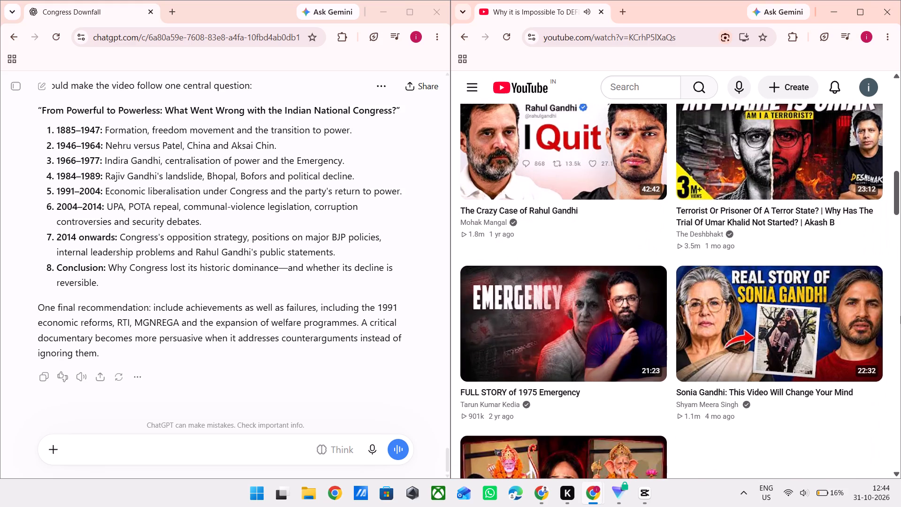
{"action": "scroll", "coordinate": [900, 316], "scroll_direction": "down", "scroll_amount": 1}
{"action": "scroll", "coordinate": [859, 331], "scroll_direction": "down", "scroll_amount": 1}
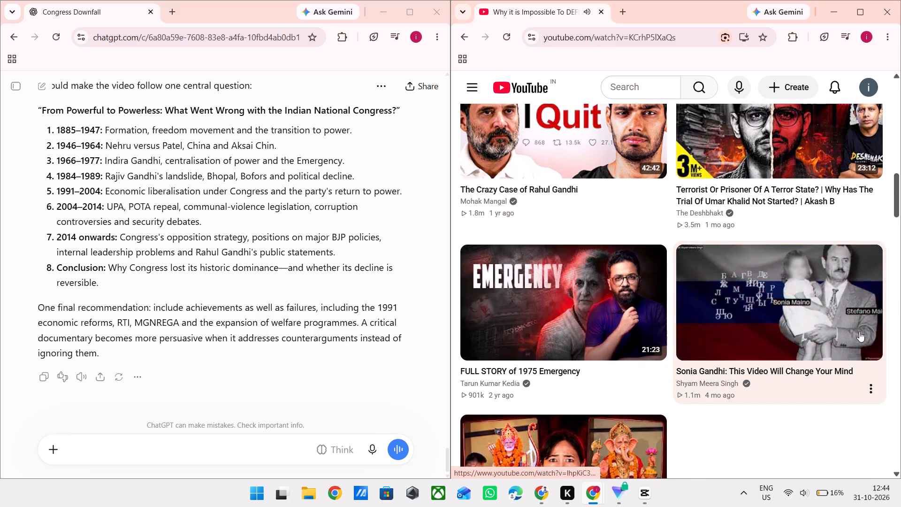
{"action": "scroll", "coordinate": [882, 324], "scroll_direction": "down", "scroll_amount": 2}
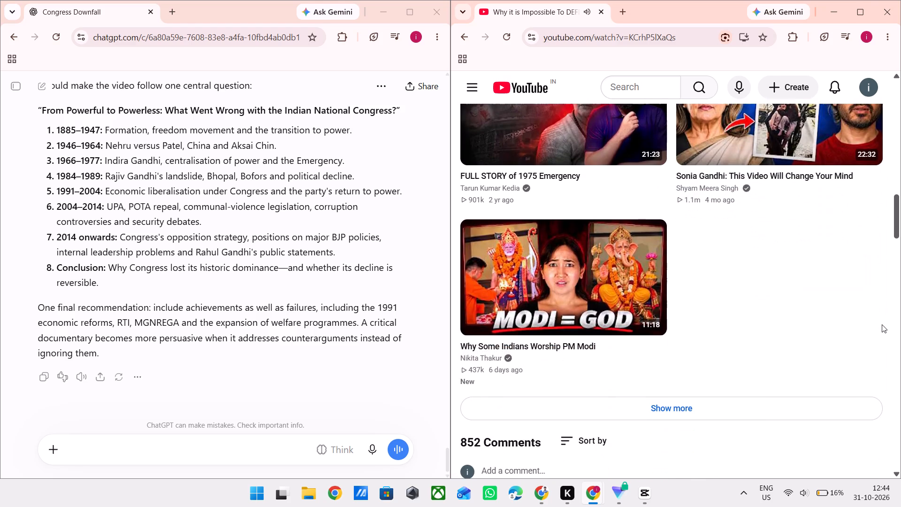
{"action": "scroll", "coordinate": [882, 324], "scroll_direction": "down", "scroll_amount": 1}
{"action": "scroll", "coordinate": [828, 335], "scroll_direction": "up", "scroll_amount": 1}
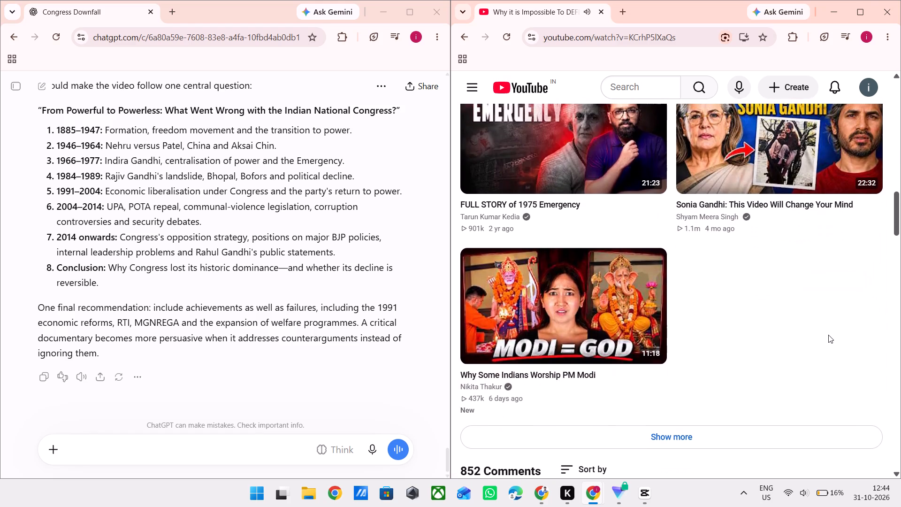
{"action": "scroll", "coordinate": [828, 335], "scroll_direction": "up", "scroll_amount": 1}
{"action": "scroll", "coordinate": [828, 335], "scroll_direction": "down", "scroll_amount": 1}
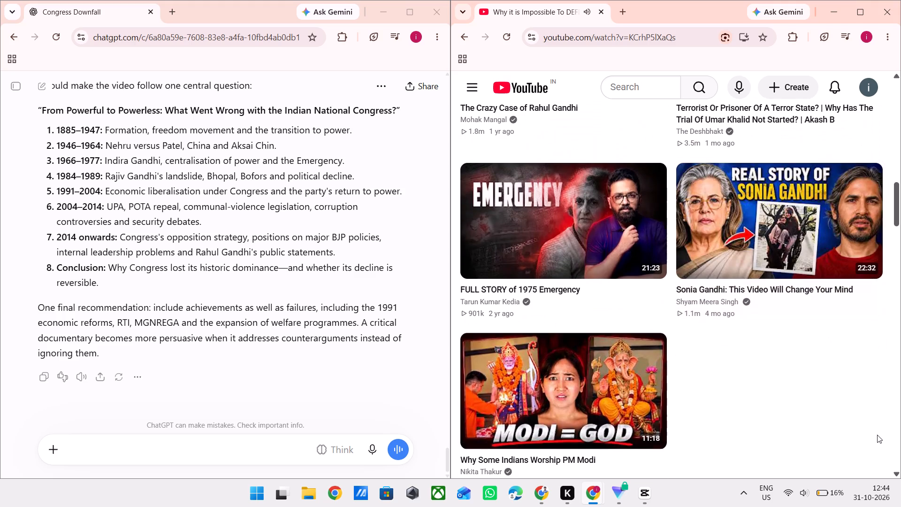
{"action": "scroll", "coordinate": [876, 435], "scroll_direction": "up", "scroll_amount": 13}
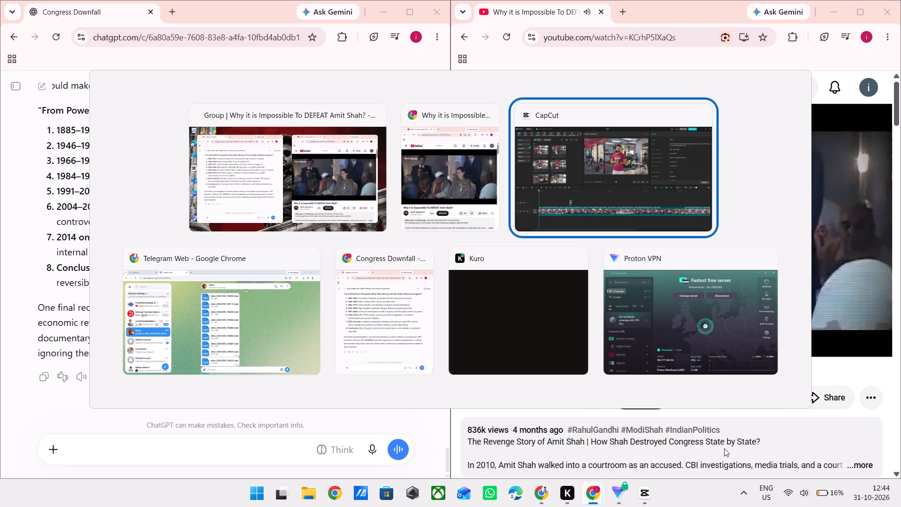
Switch to CapCut and scrub the playhead to 00:00:18:12 in the opening section of the timeline.
{"action": "left_click", "coordinate": [187, 321]}
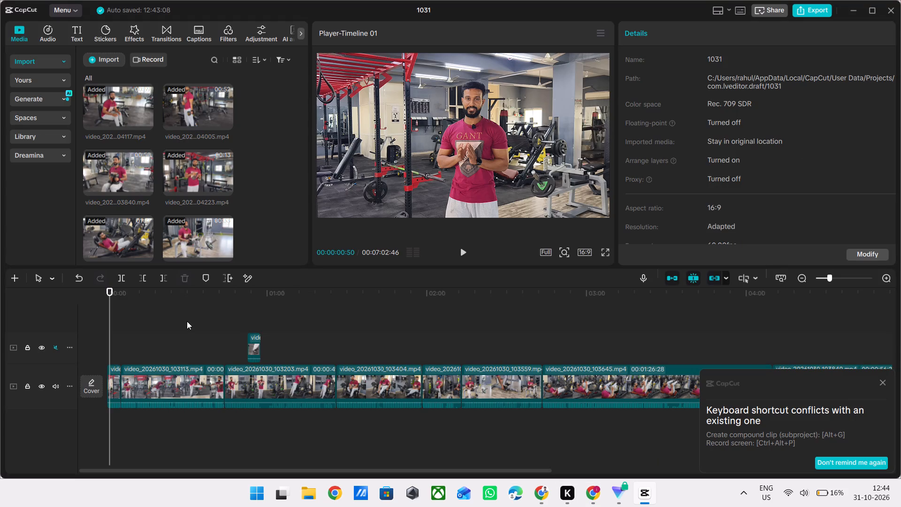
{"action": "left_click_drag", "start_coordinate": [187, 321], "coordinate": [156, 324]}
Import the ten consecutive files from 0727 (2) through the last 2026-06-15 WhatsApp video from the INSTA & YT SHORTS folder in Downloads.
{"action": "left_click", "coordinate": [106, 61]}
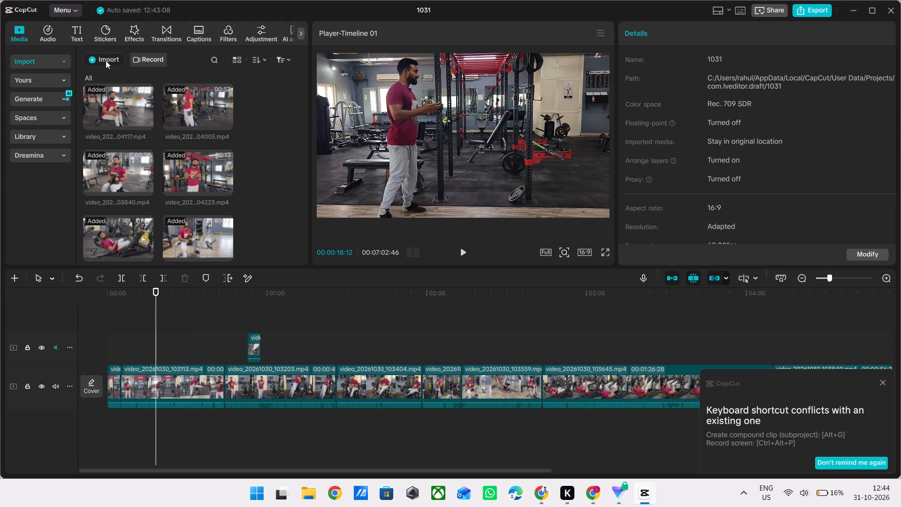
{"action": "left_click", "coordinate": [115, 76]}
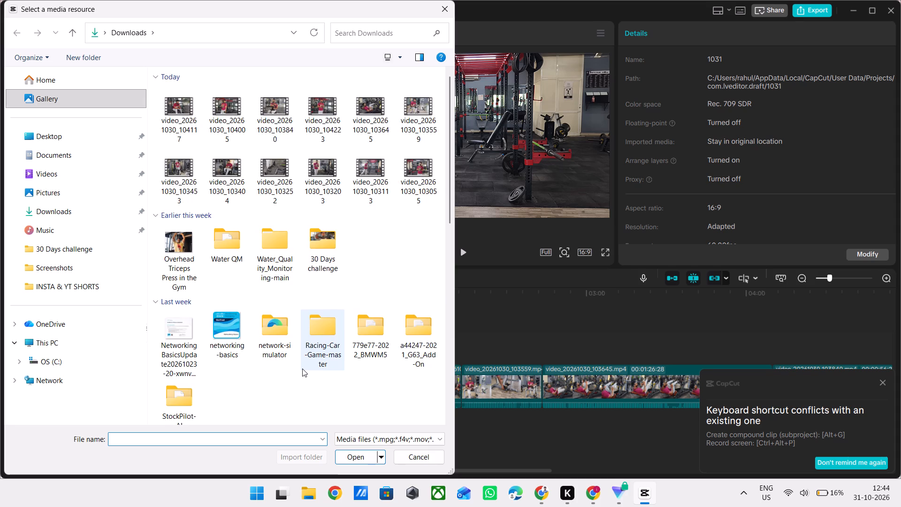
{"action": "scroll", "coordinate": [302, 369], "scroll_direction": "down", "scroll_amount": 1}
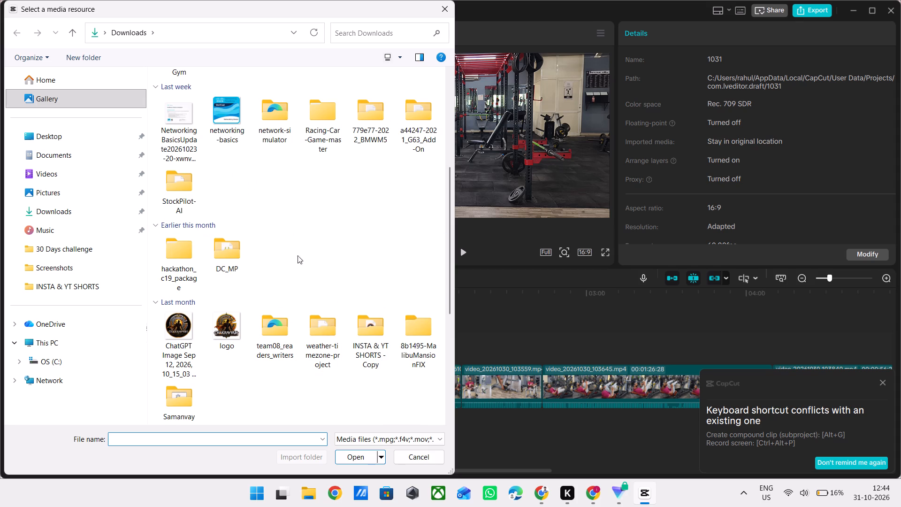
{"action": "double_click", "coordinate": [380, 341]}
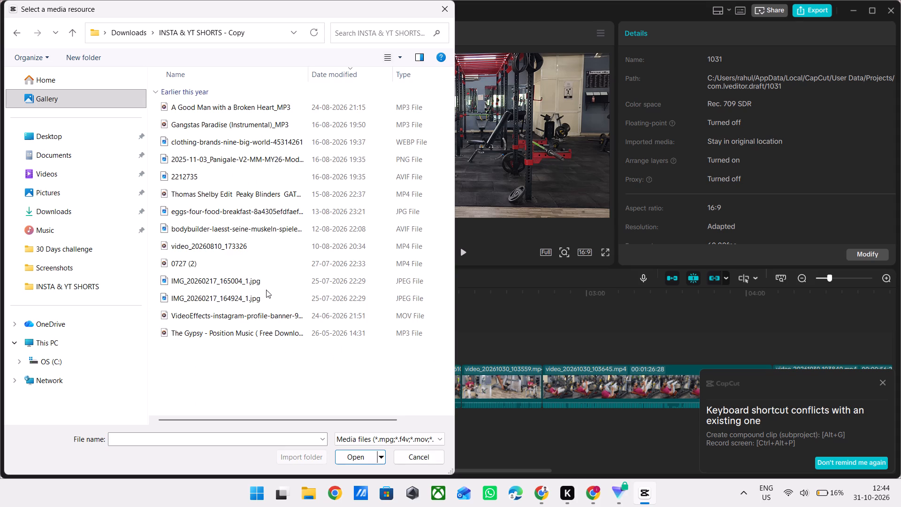
{"action": "left_click", "coordinate": [134, 36]}
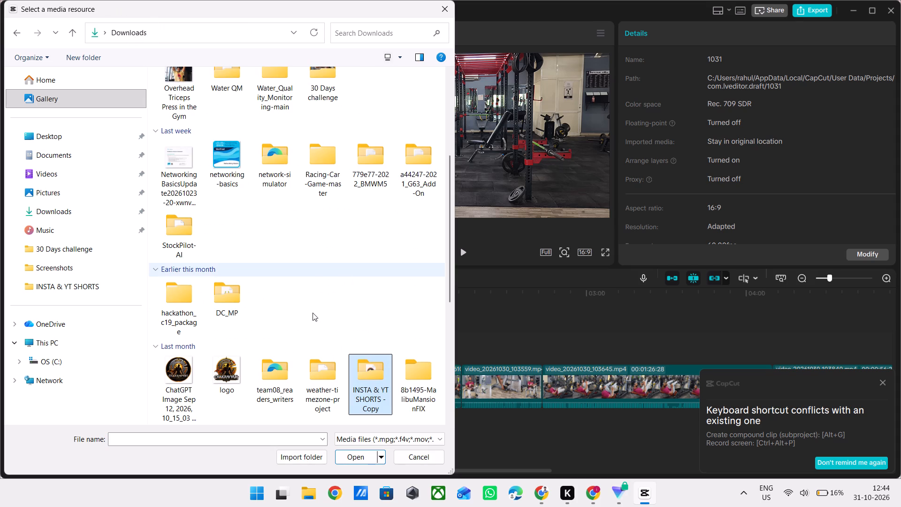
{"action": "scroll", "coordinate": [313, 313], "scroll_direction": "down", "scroll_amount": 2}
{"action": "scroll", "coordinate": [313, 313], "scroll_direction": "up", "scroll_amount": 1}
{"action": "scroll", "coordinate": [313, 313], "scroll_direction": "down", "scroll_amount": 1}
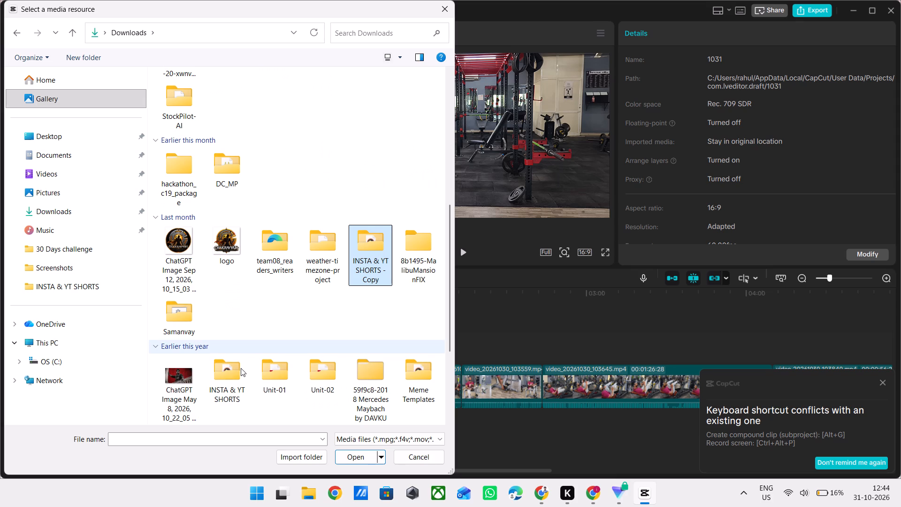
{"action": "double_click", "coordinate": [241, 368]}
{"action": "scroll", "coordinate": [226, 269], "scroll_direction": "down", "scroll_amount": 2}
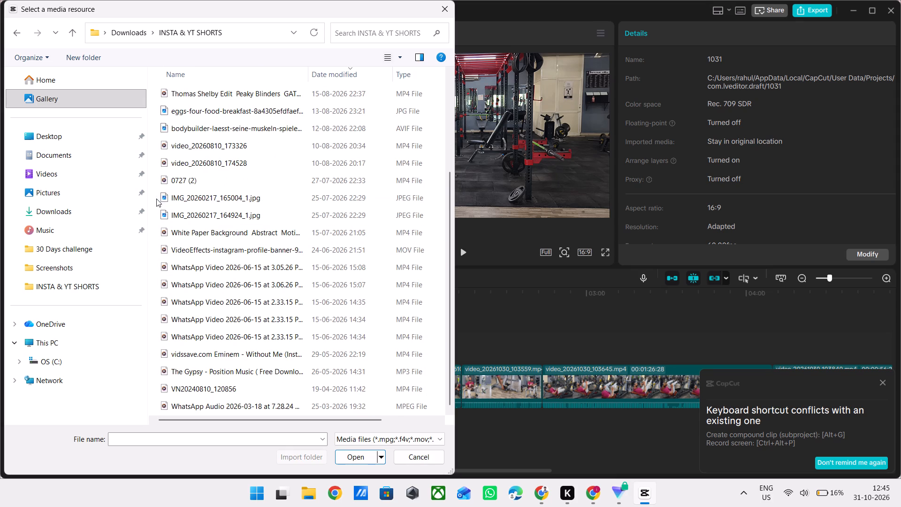
{"action": "left_click_drag", "start_coordinate": [154, 183], "coordinate": [268, 341]}
{"action": "key", "text": "apostrophe"}
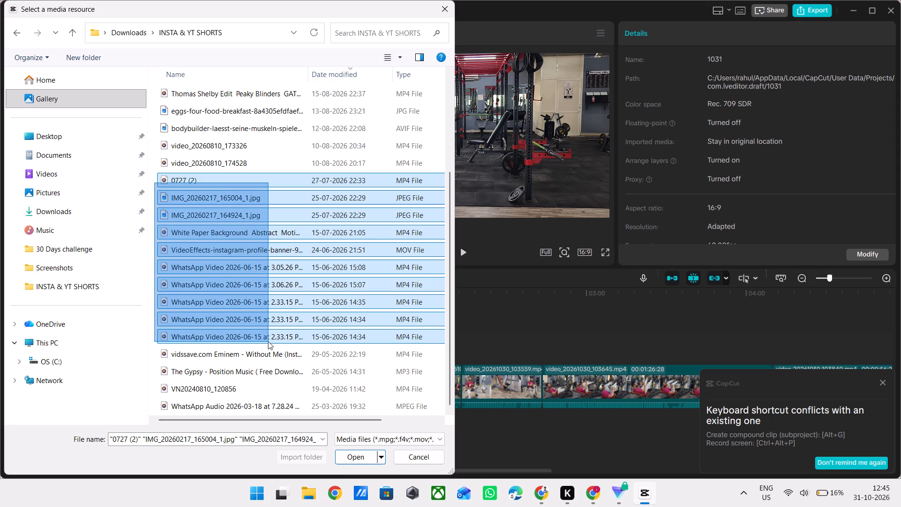
{"action": "key", "text": "Return"}
{"action": "left_click", "coordinate": [259, 203]}
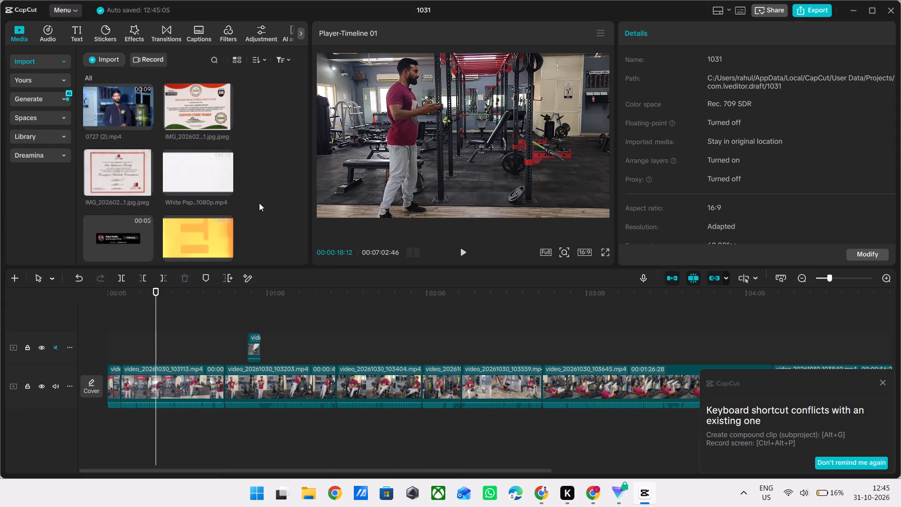